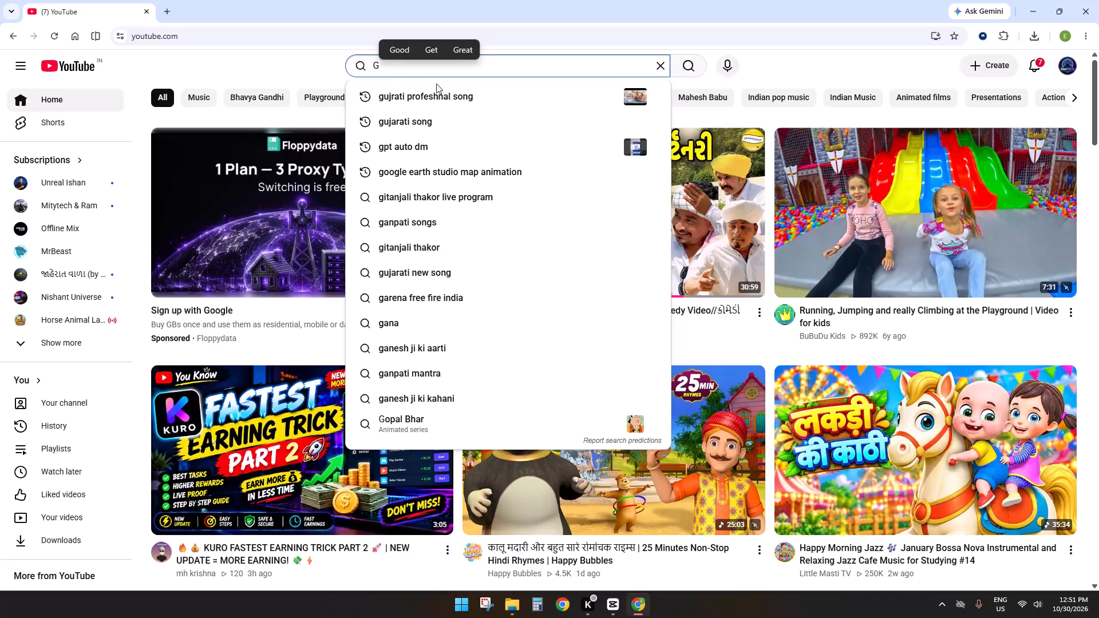
Search YouTube for GANESH.
left_click(295, 60)
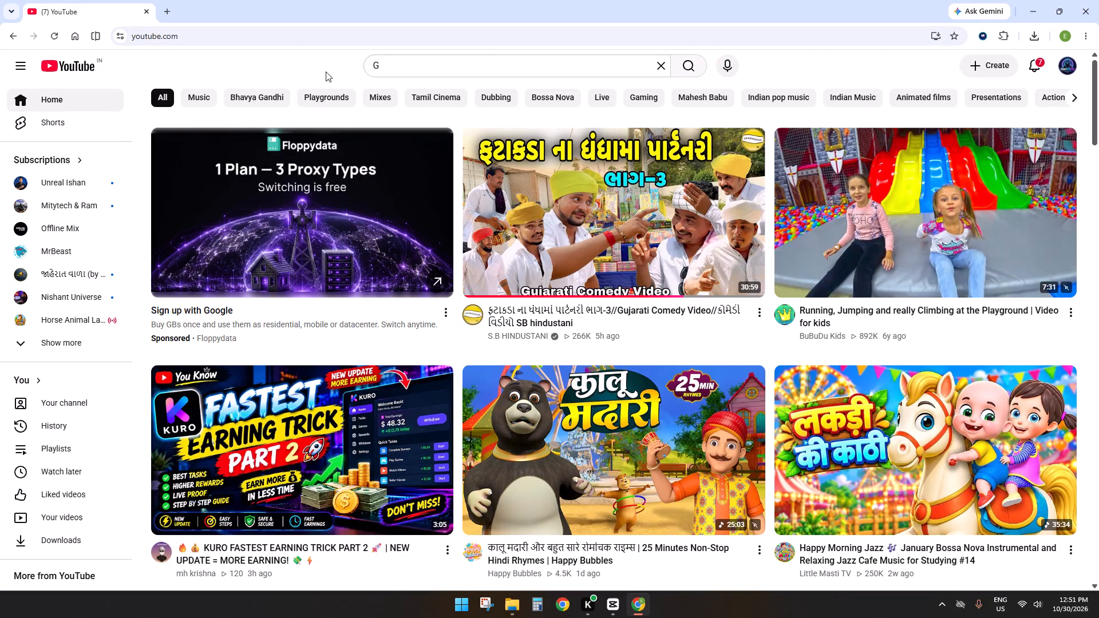
left_click(442, 58)
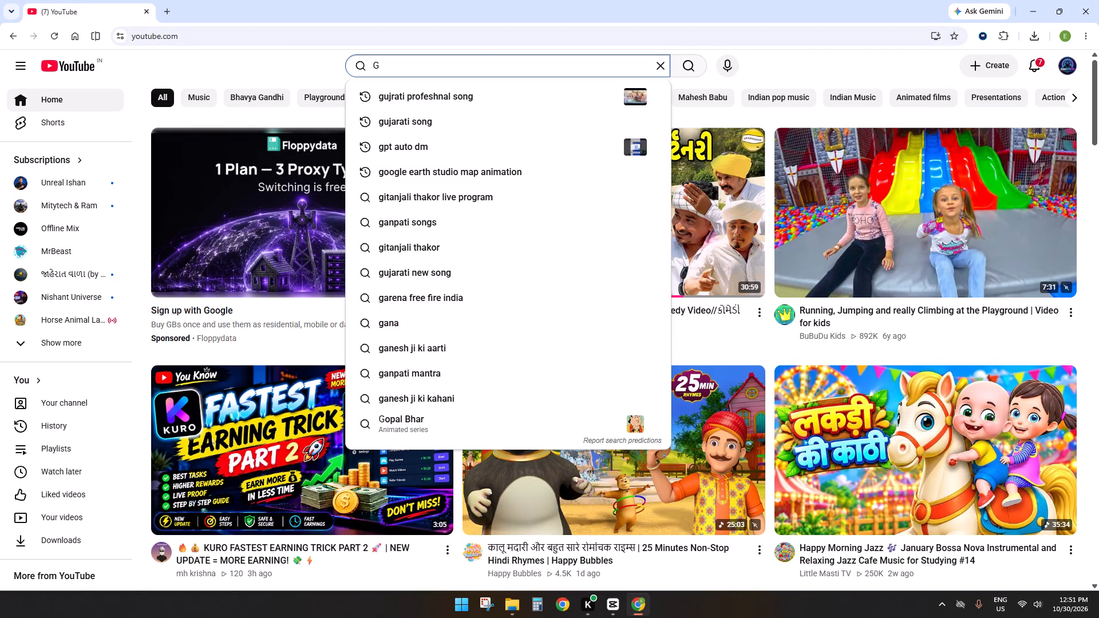
type("ANESH")
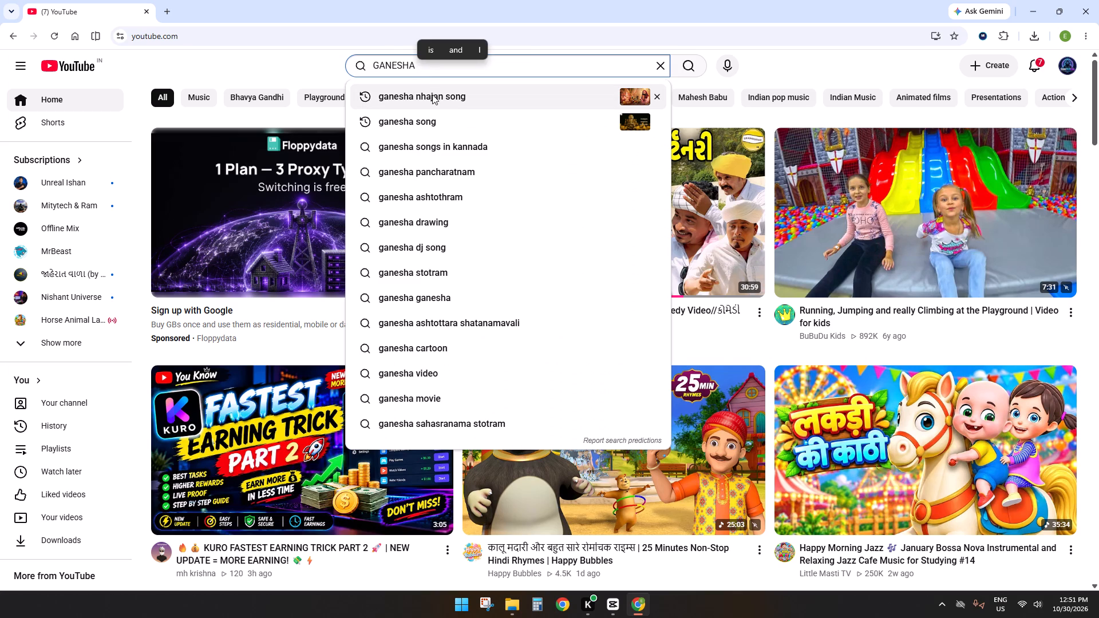
Search YouTube for the suggested "ganesha nhajan song" and look through the video results.
left_click(444, 100)
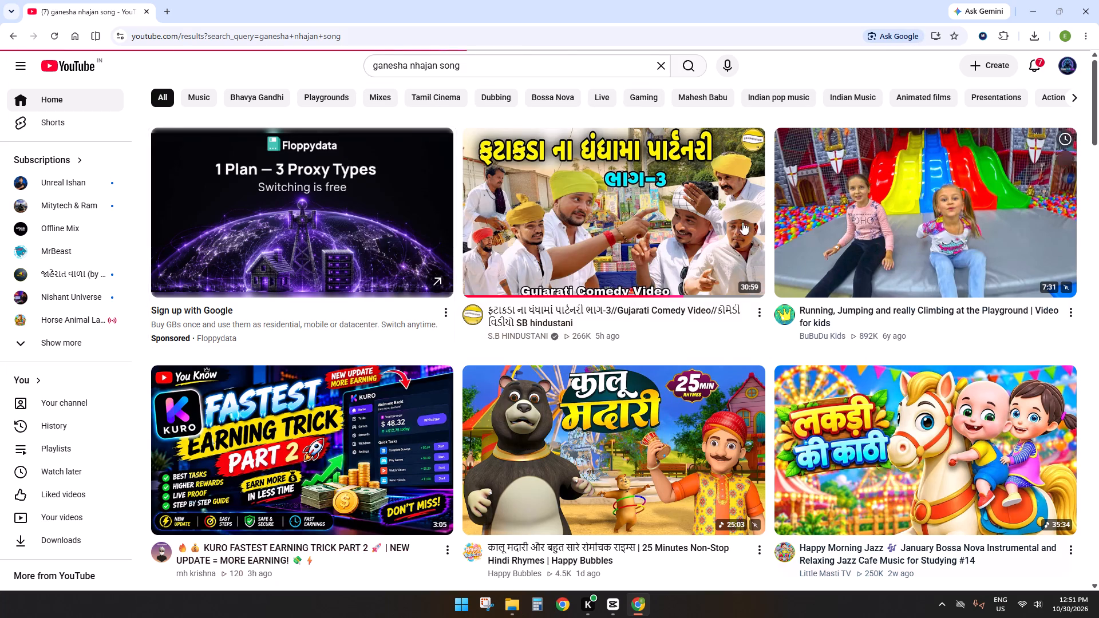
scroll(473, 402, "down", 3)
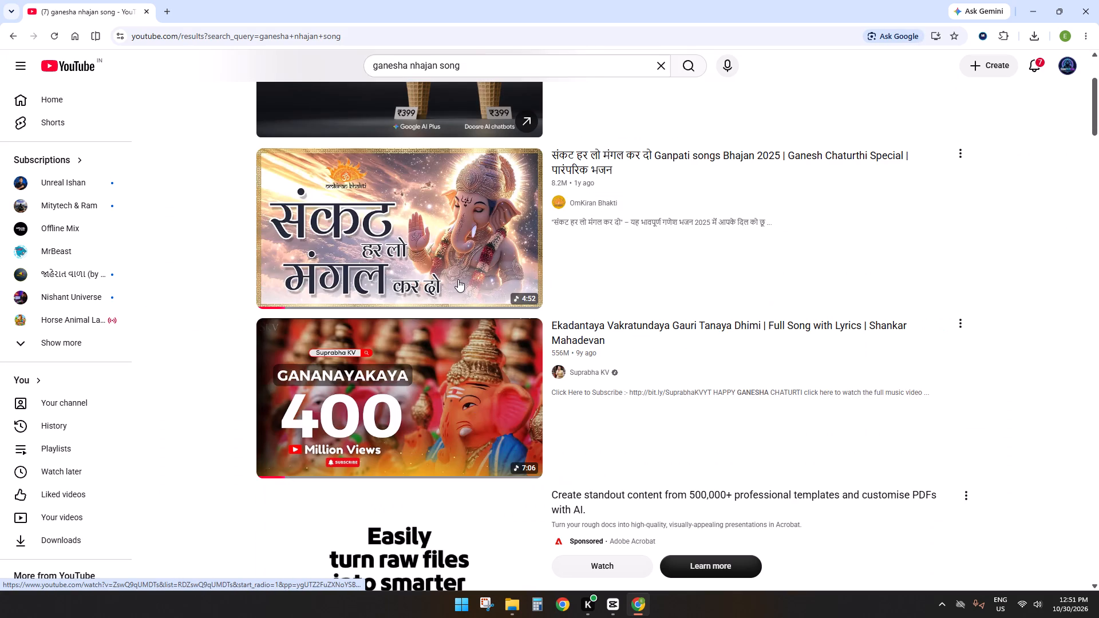
scroll(458, 279, "down", 1)
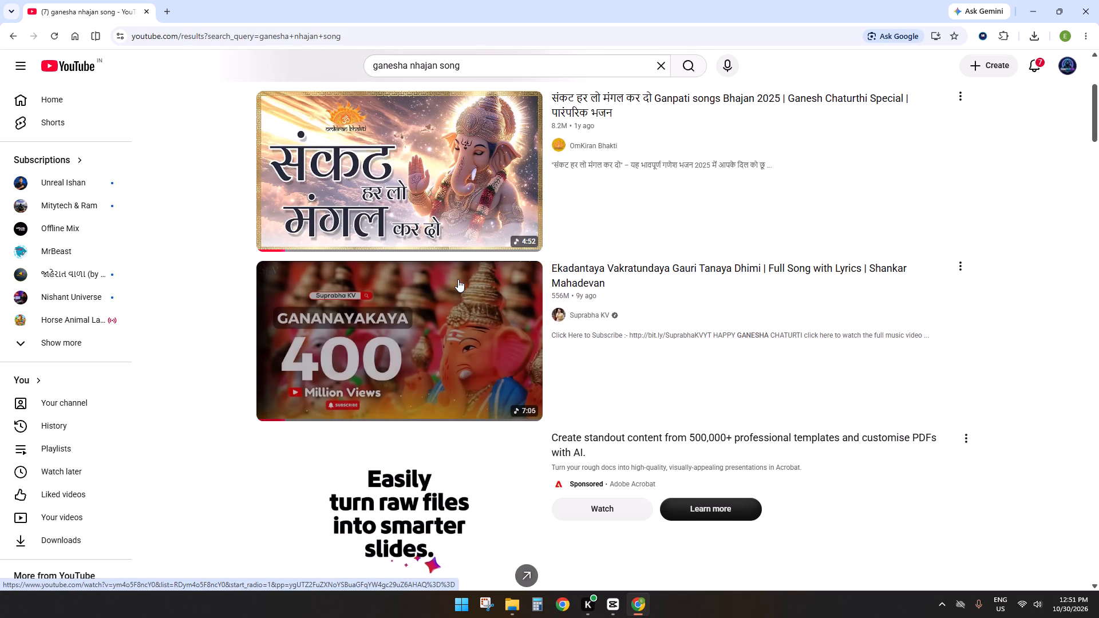
Search YouTube for "ma song" and open the MERI MAA official video, the Navratri Special Song 2026 from RDC Melodies.
left_click_drag(491, 67, 238, 53)
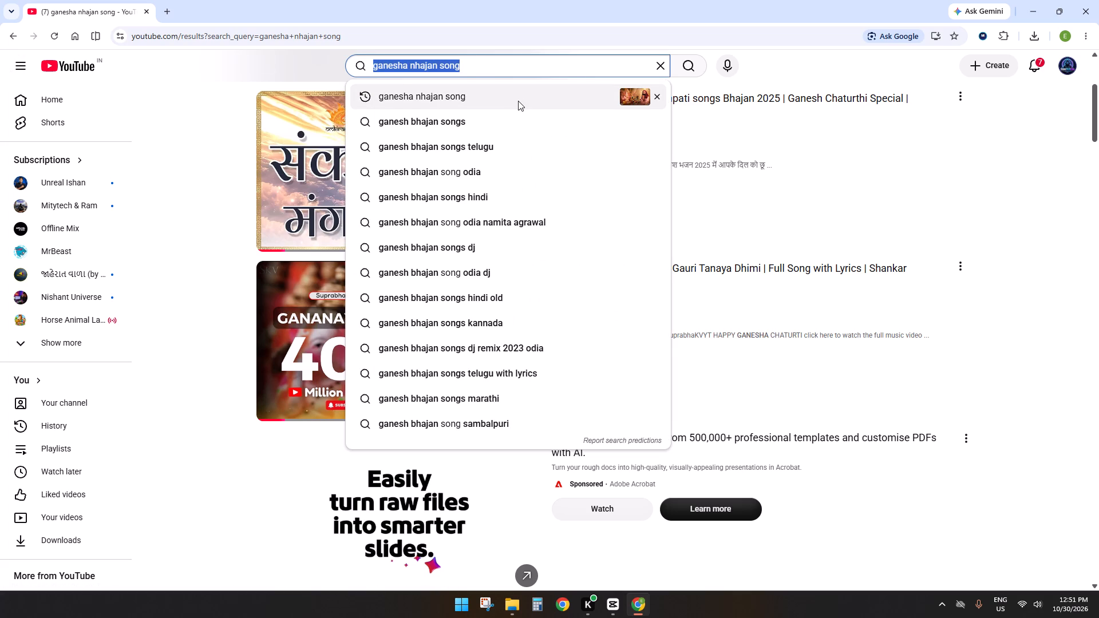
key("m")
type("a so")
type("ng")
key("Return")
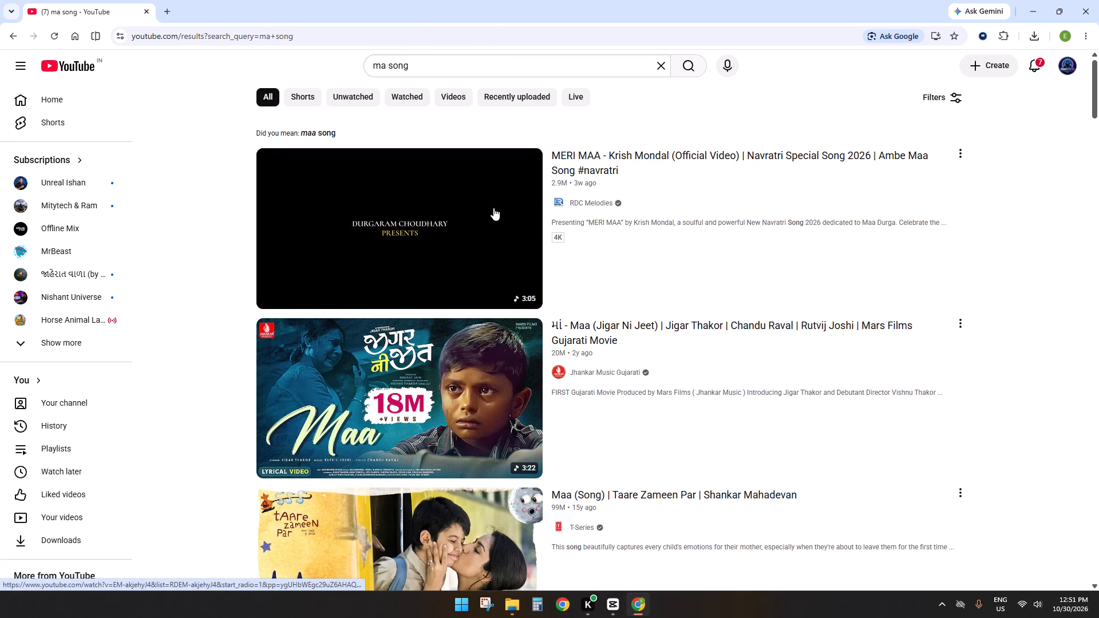
left_click(493, 208)
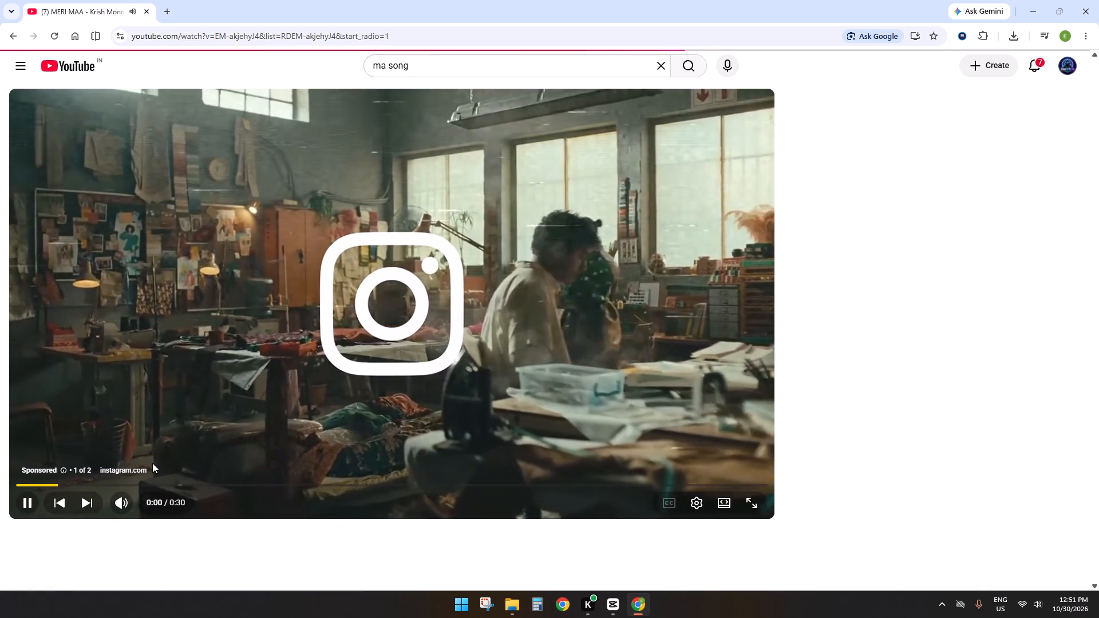
Block the sponsored Instagram ad playing before the video through its ad information, and return to the video.
left_click(61, 469)
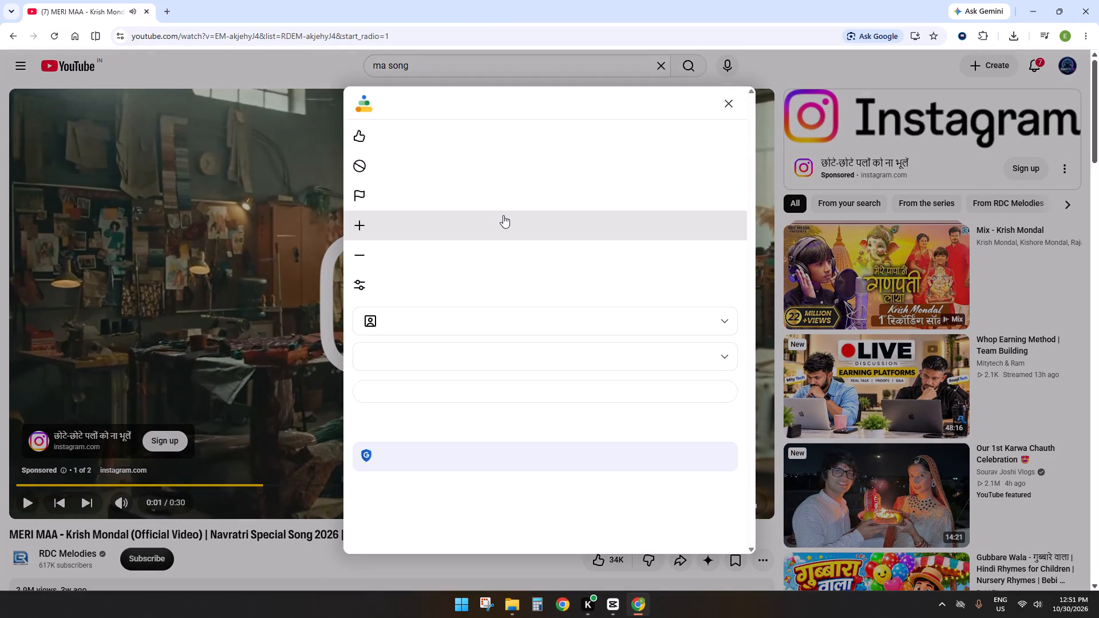
left_click(386, 161)
left_click(599, 351)
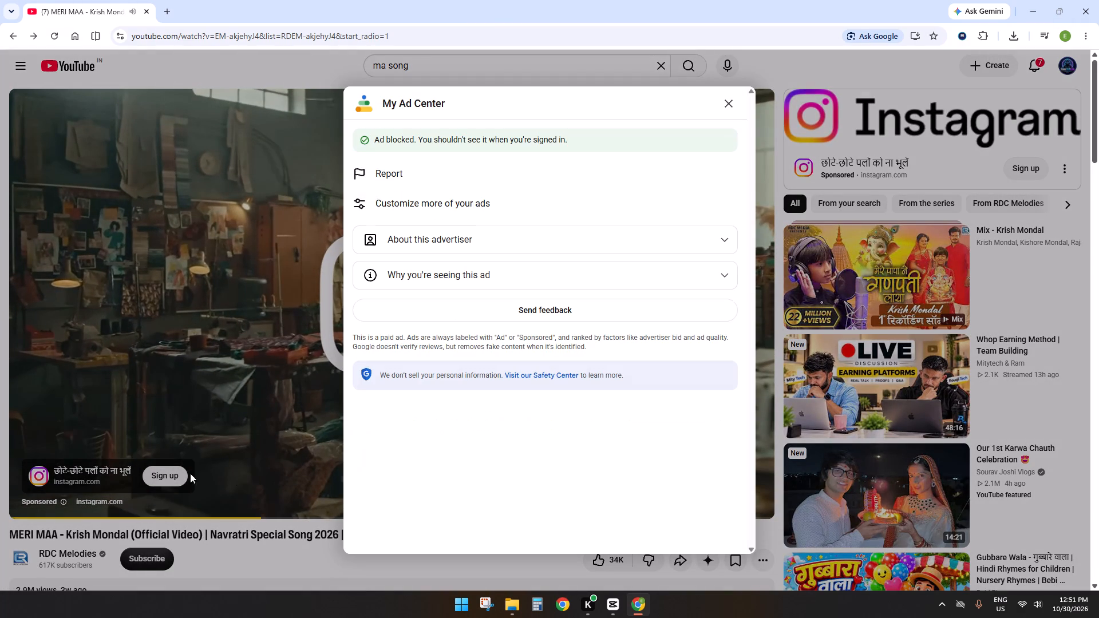
left_click(724, 105)
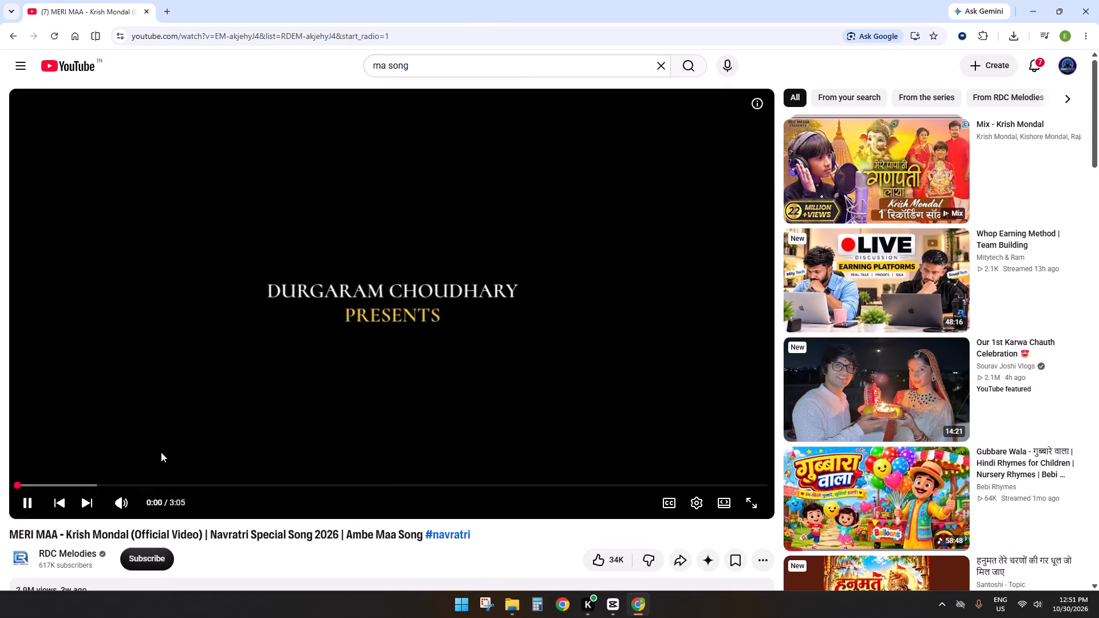
Skip ahead twice within the first part of the MERI MAA video to preview the song.
left_click(84, 483)
left_click(164, 482)
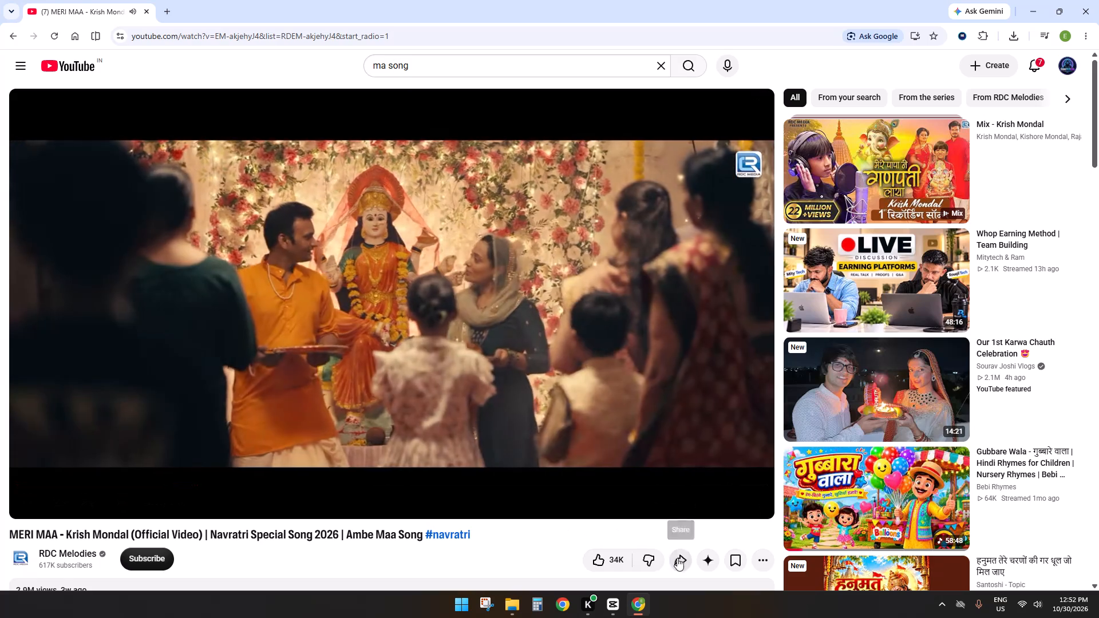
Copy the share link of the MERI MAA video without a start time and close the sharing options.
left_click(677, 558)
left_click(649, 379)
left_click(671, 199)
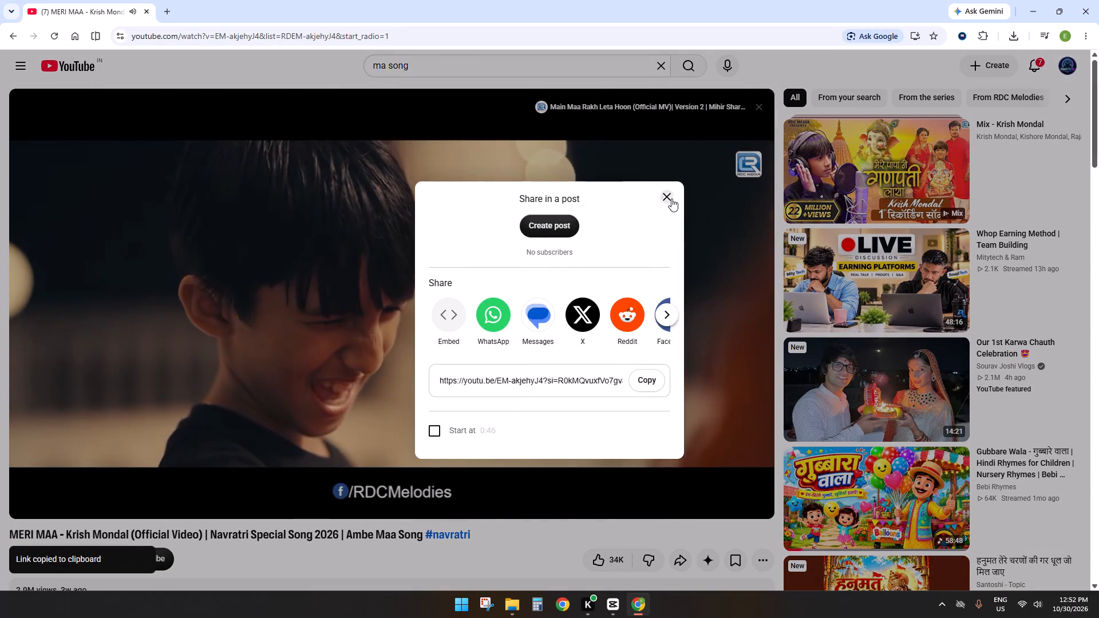
Open the VD6S YouTube downloader in a new tab and submit the copied link of the MERI MAA video.
left_click(161, 6)
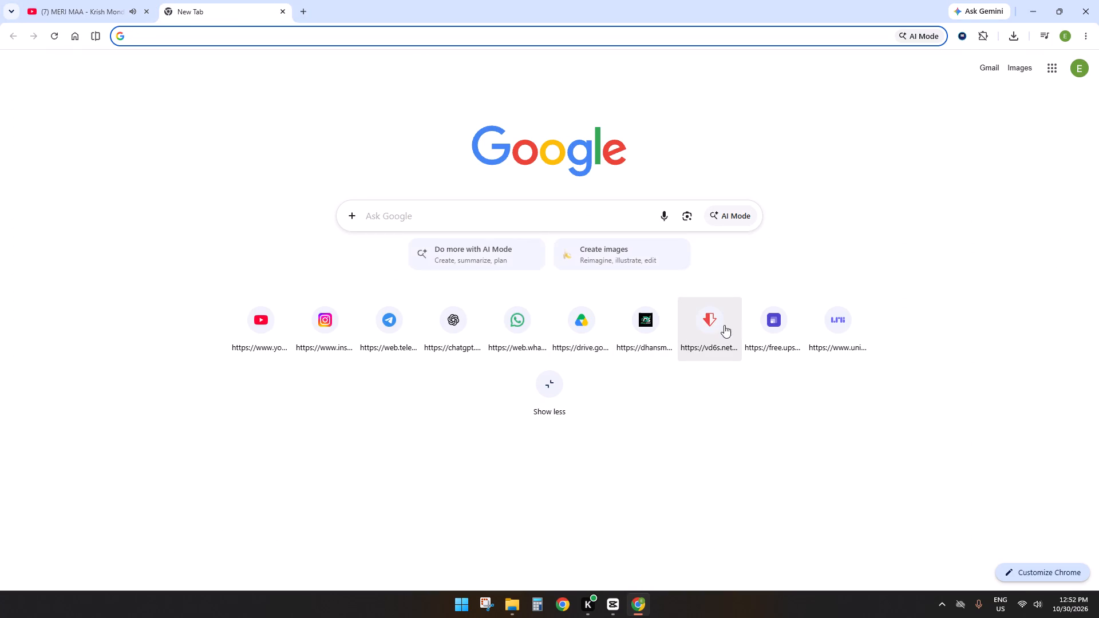
double_click(707, 325)
left_click(385, 256)
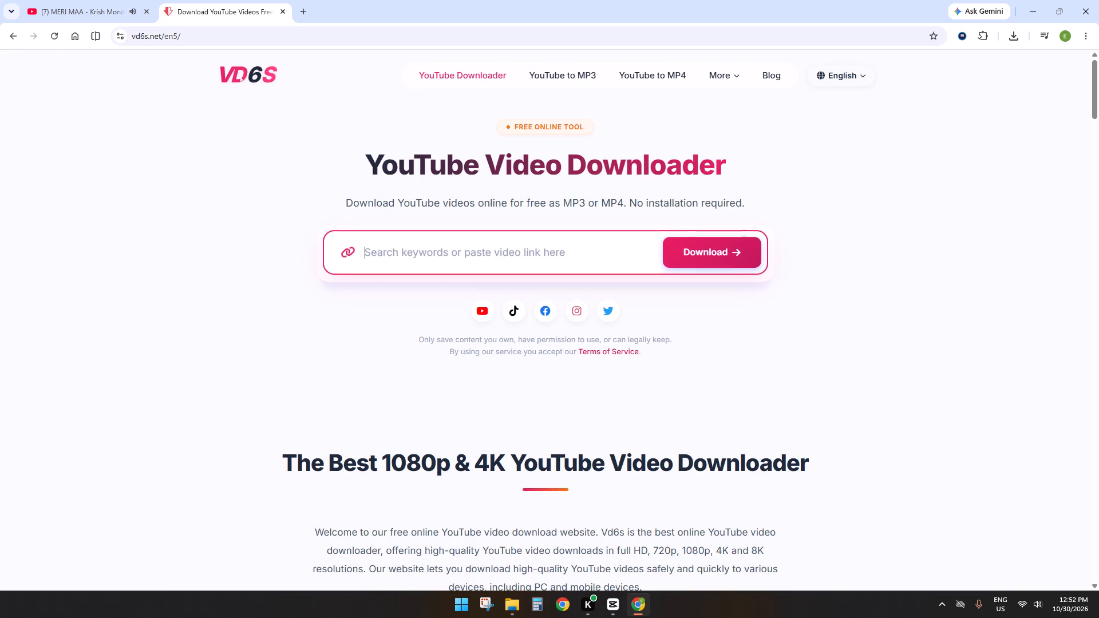
key("ctrl+v")
left_click(764, 252)
left_click(746, 252)
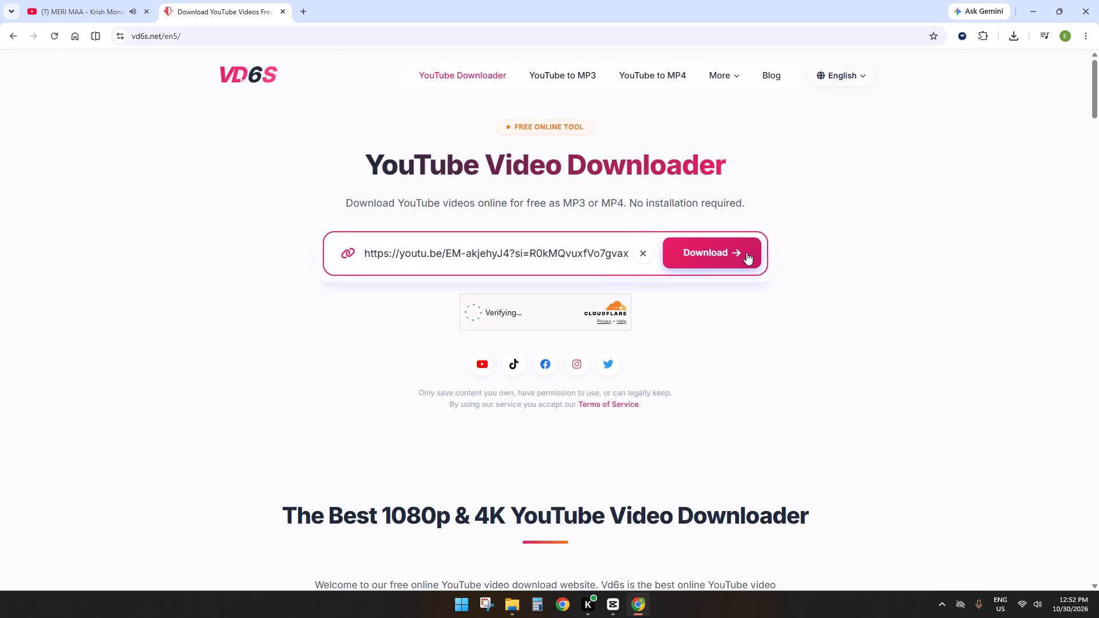
Move the B J video and the Kuch Is Tarah, Maine Khud Ko, Jiya Dhadak, Confetti Burst audio and two Mehrama files from Downloads to Desktop's Bg Song folder.
left_click(513, 609)
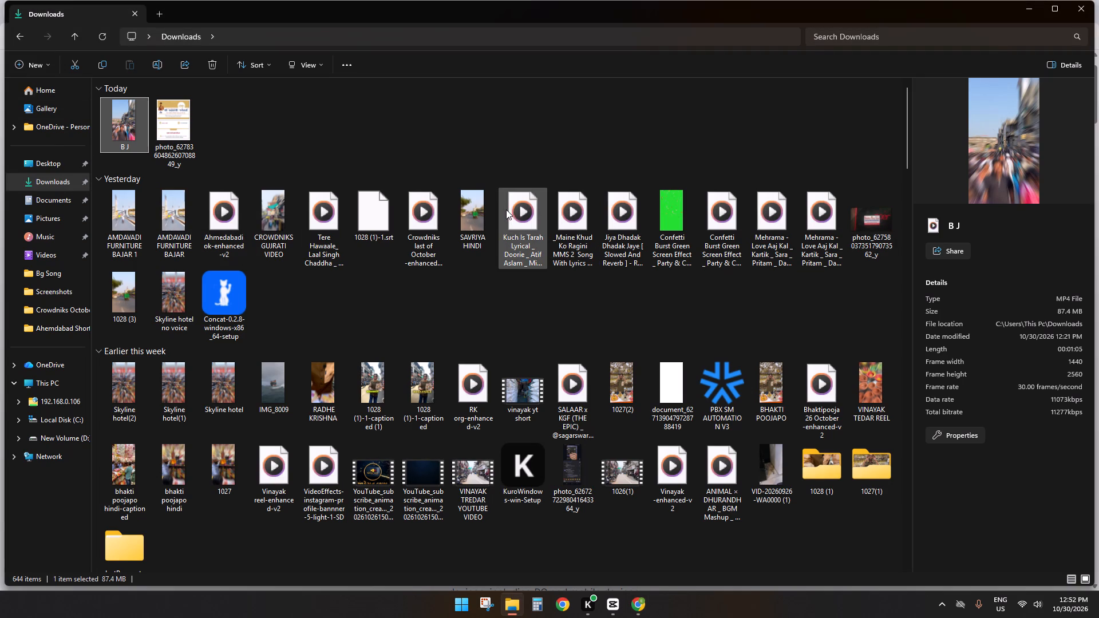
left_click(520, 211, "ctrl")
left_click(567, 213, "ctrl")
left_click(623, 218, "ctrl")
left_click(711, 220, "ctrl")
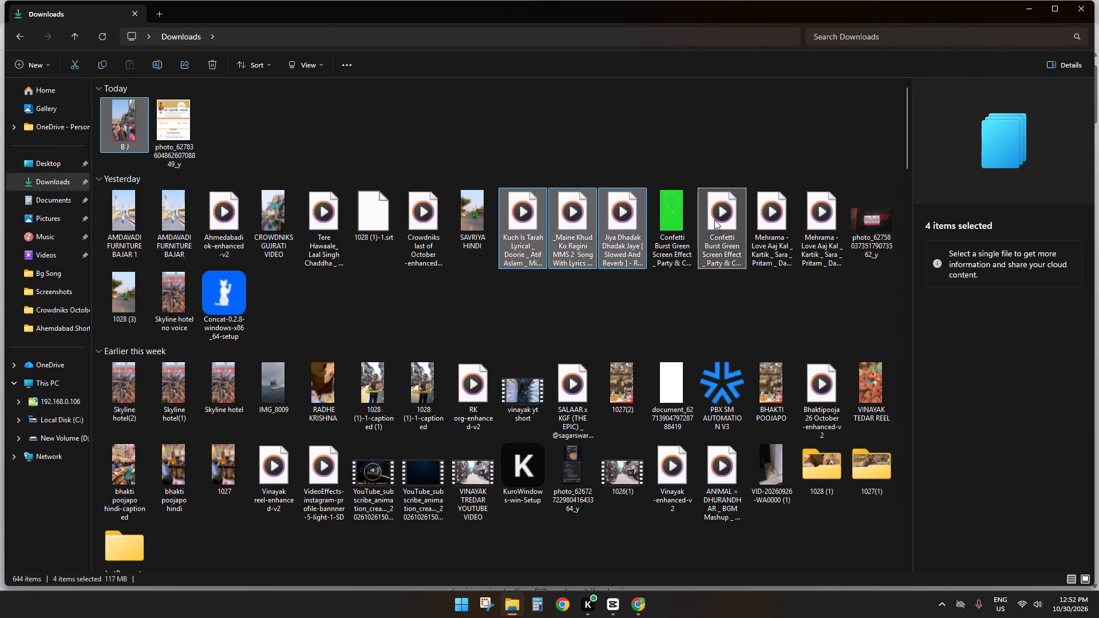
left_click(776, 225, "ctrl")
left_click(809, 228, "ctrl")
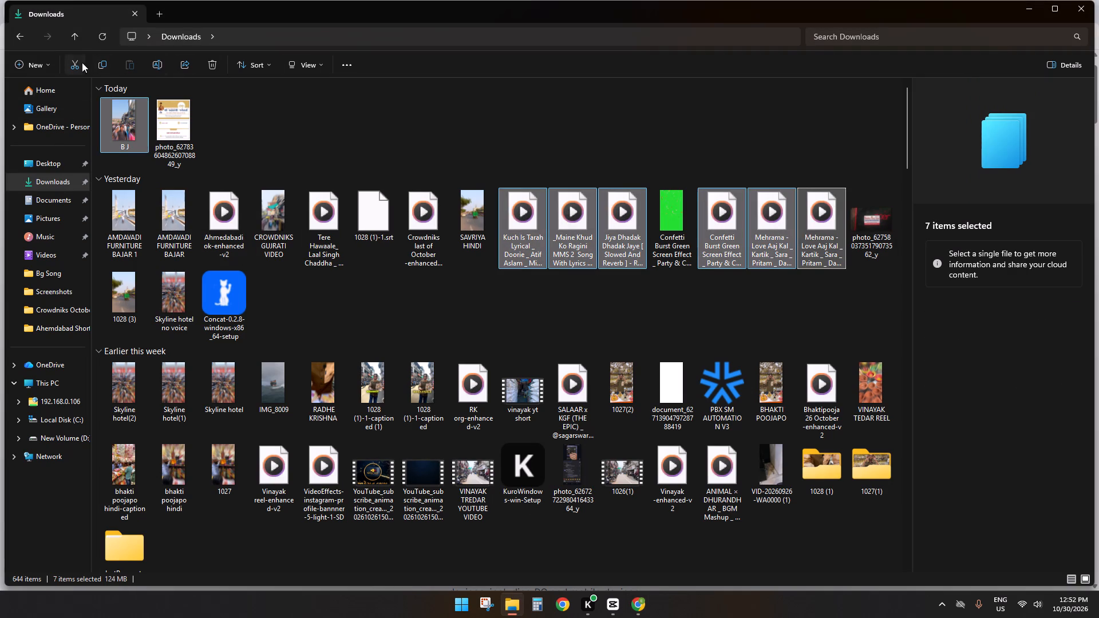
left_click(74, 66)
left_click(63, 162)
double_click(127, 132)
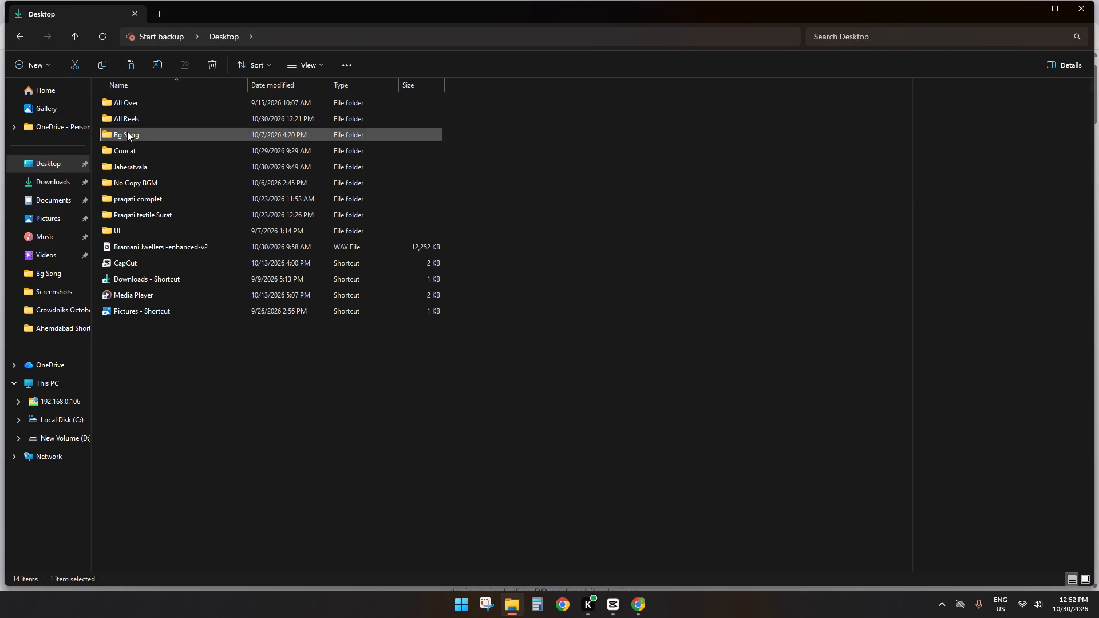
left_click(132, 69)
left_click(309, 273)
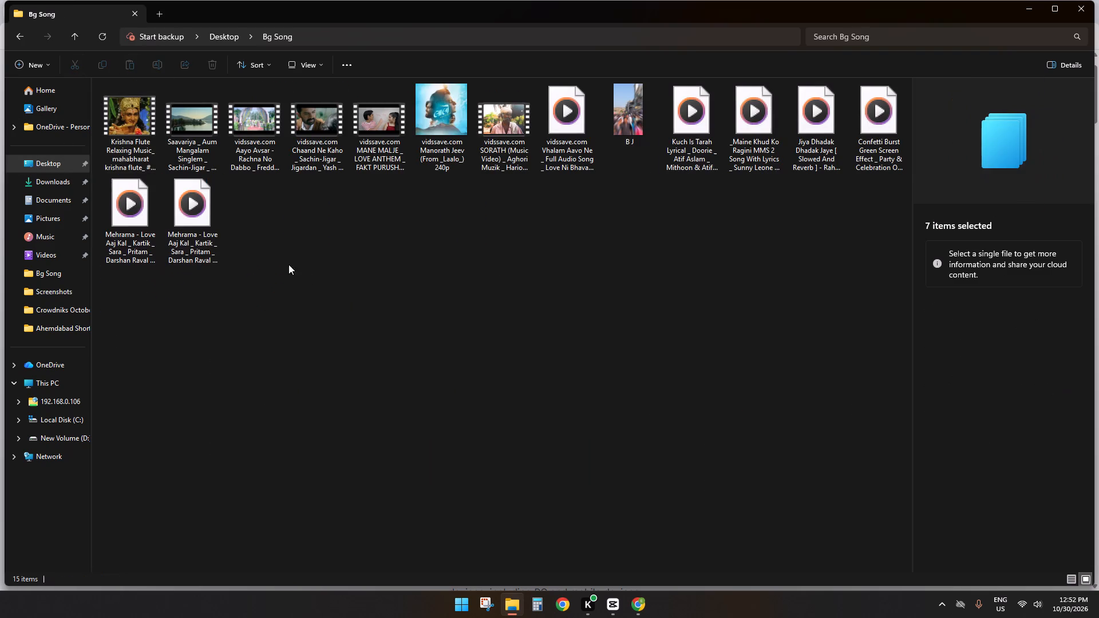
left_click(44, 180)
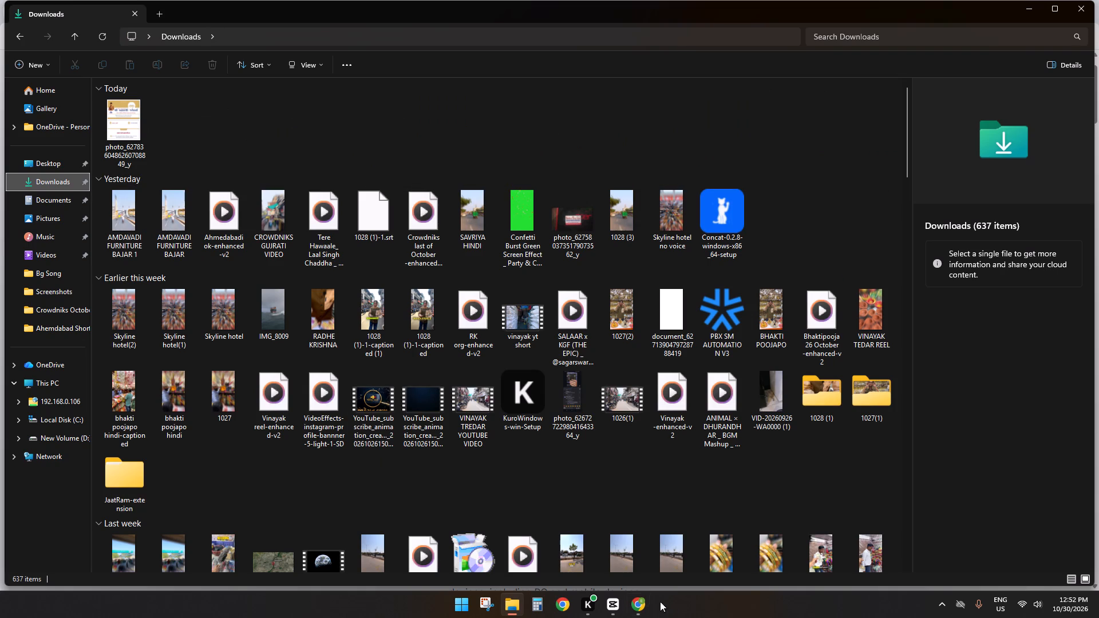
Switch back to Chrome, download the MERI MAA song as 320k MP3, and close the downloader tab.
left_click(642, 601)
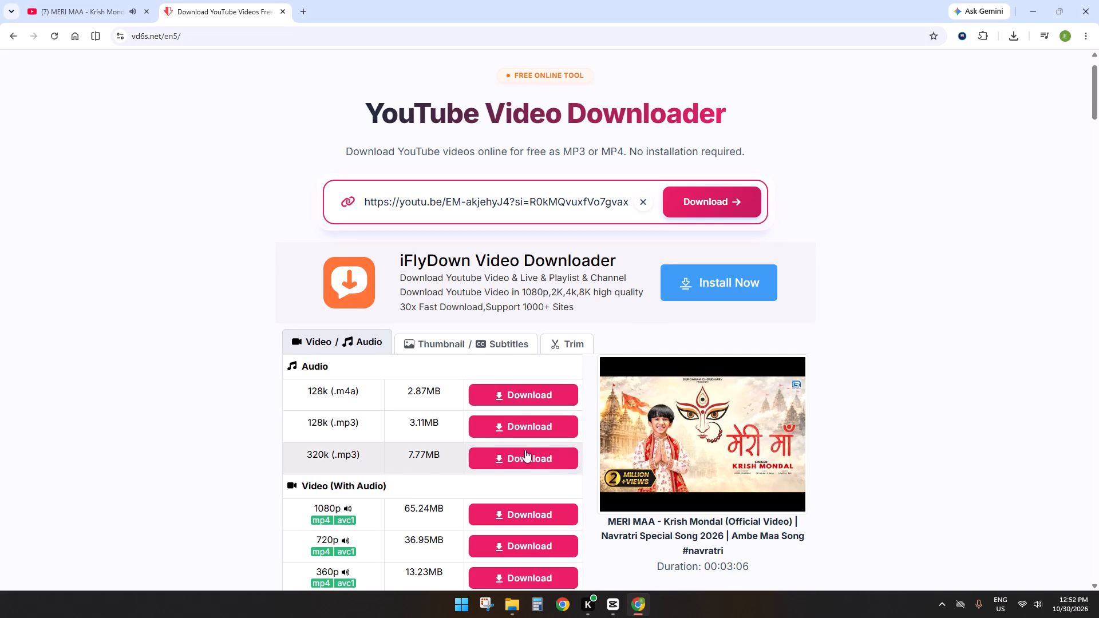
left_click(526, 454)
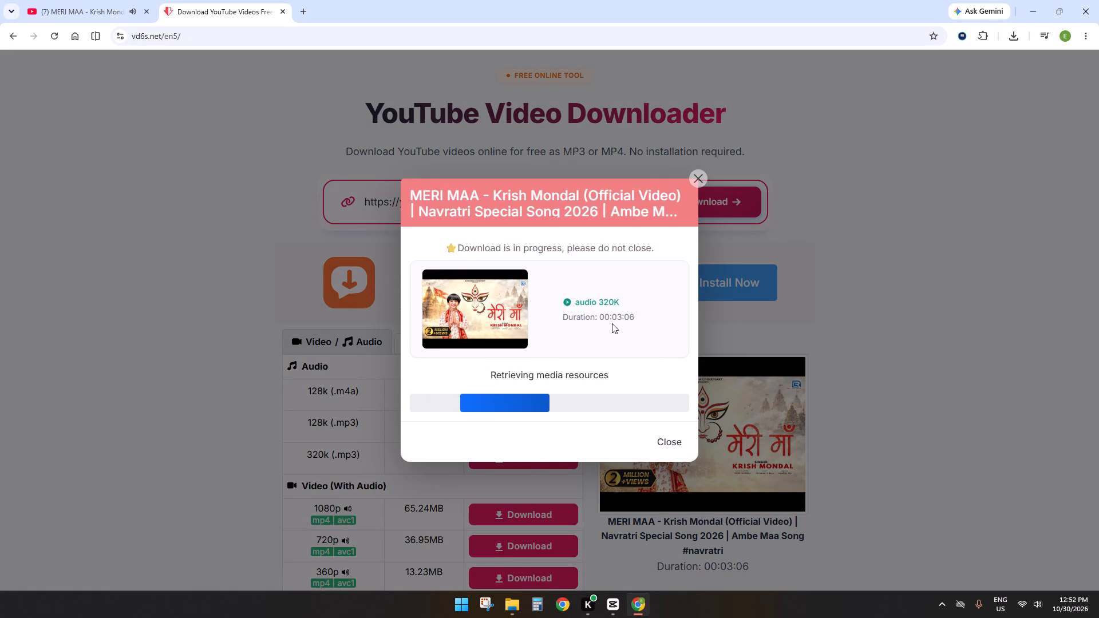
left_click(543, 287)
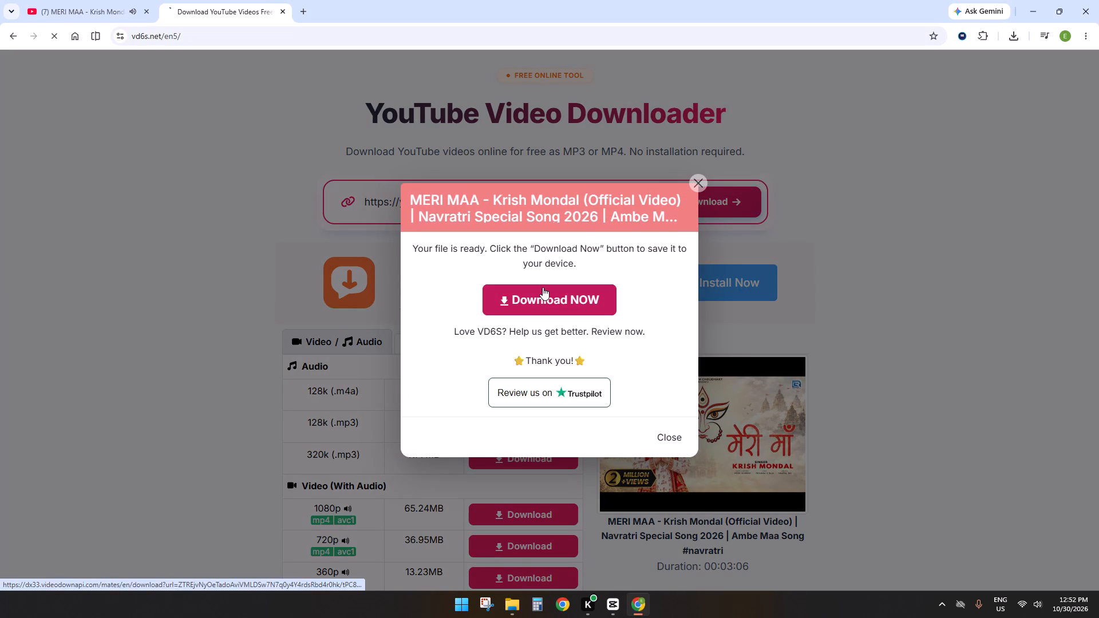
left_click(73, 0)
left_click(281, 13)
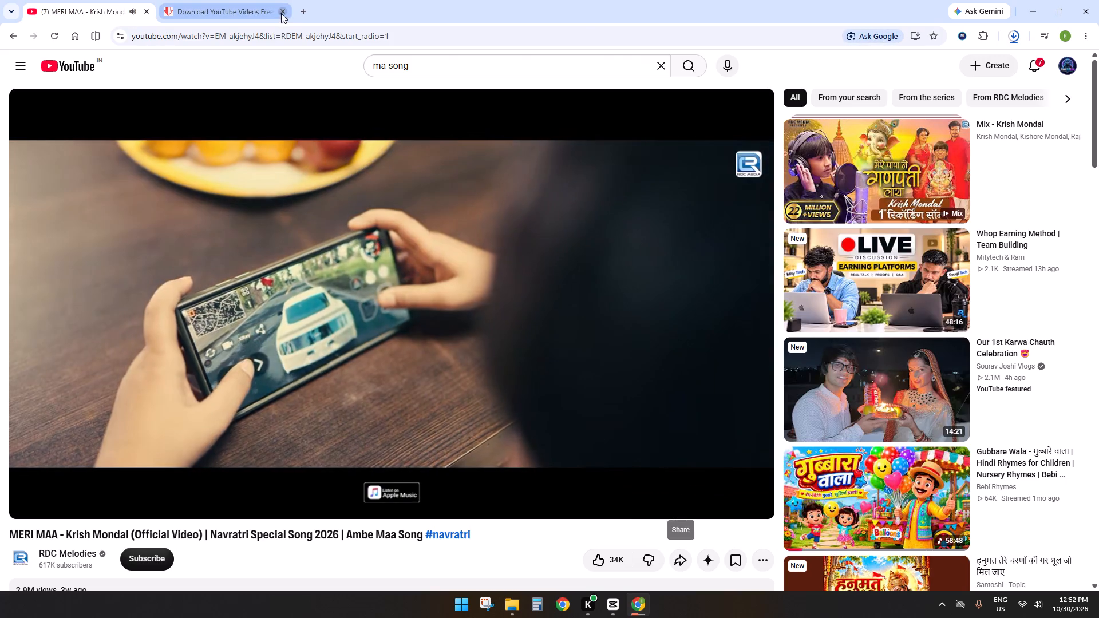
Pause the MERI MAA video on YouTube.
left_click(305, 239)
left_click(165, 12)
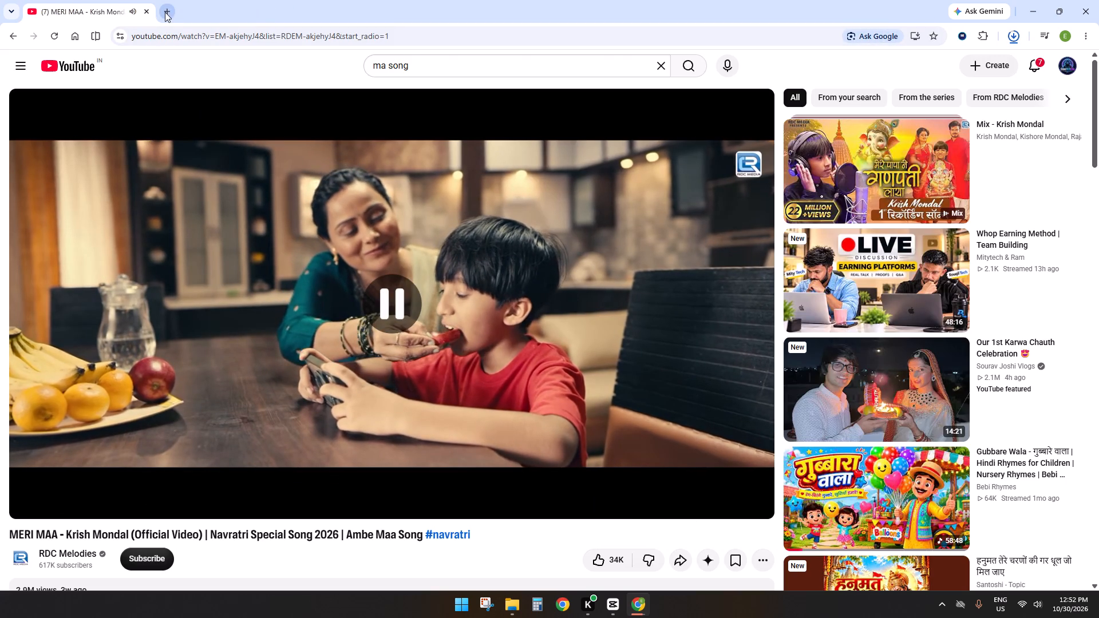
Minimize the browser, switch to CapCut and open the project named 1022.
left_click(1035, 10)
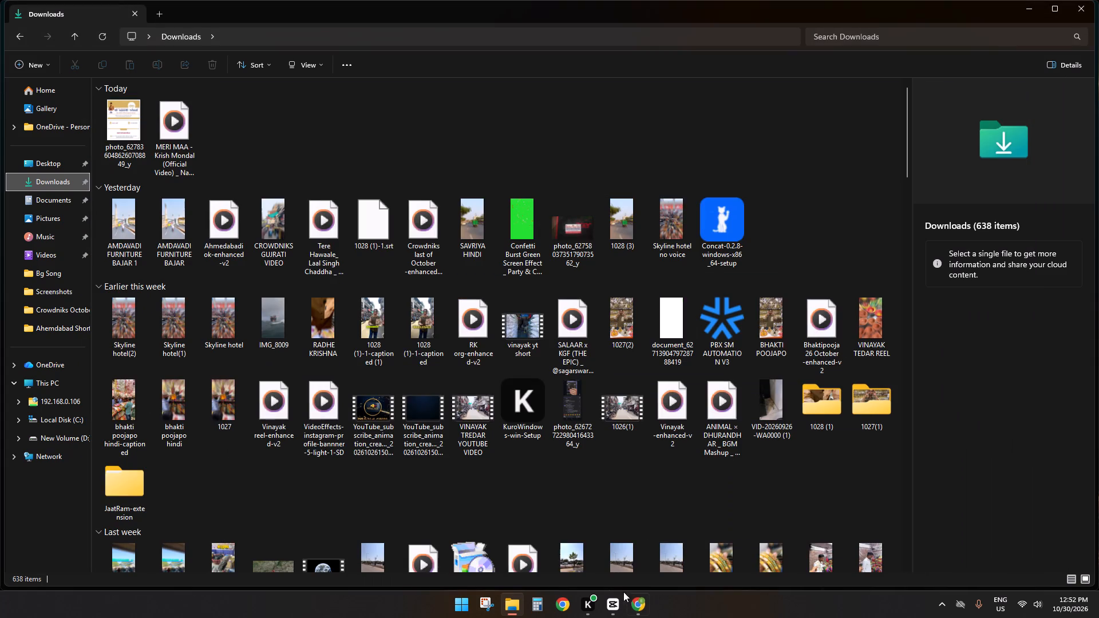
left_click(608, 601)
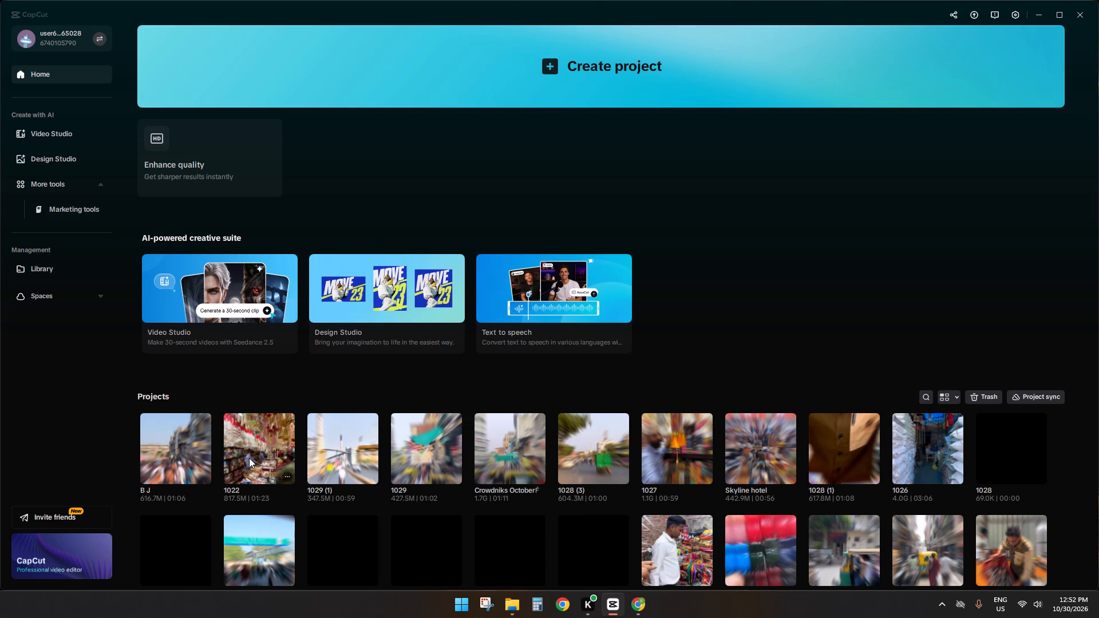
left_click(249, 458)
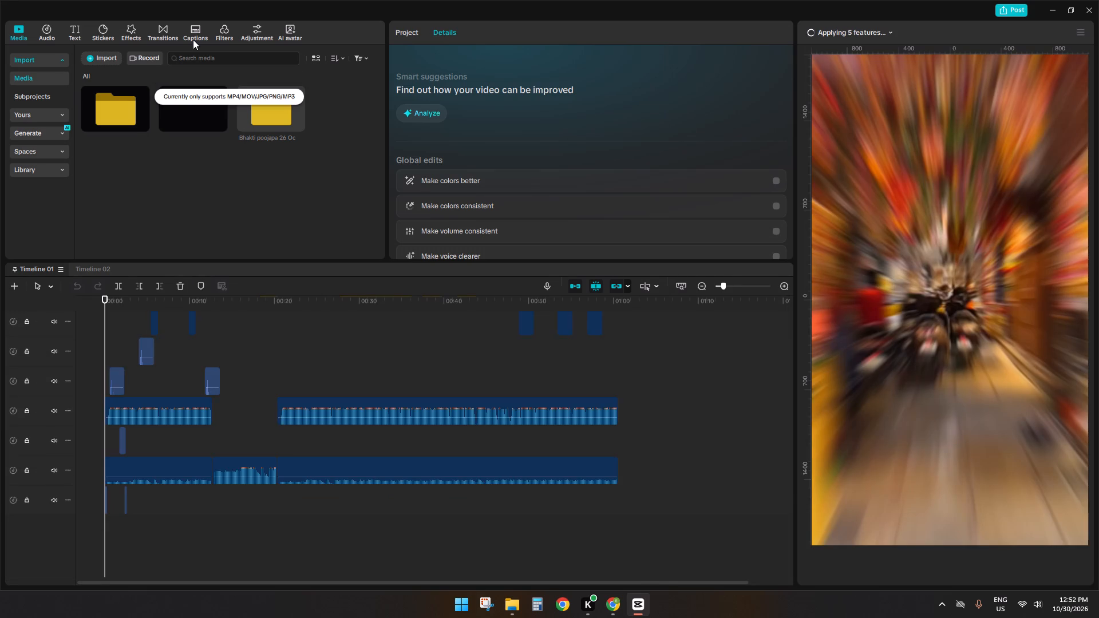
Examine the tracks of Timeline 01 and preview its opening from the start.
scroll(313, 449, "up", 4)
left_click(674, 411)
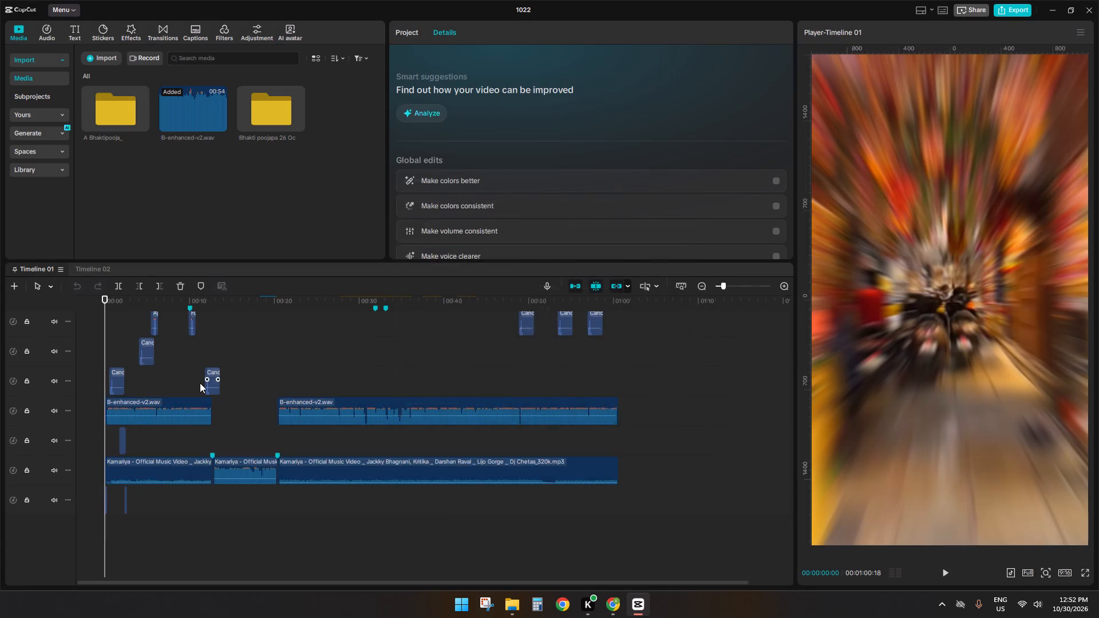
scroll(200, 383, "up", 14)
key("space")
left_click(219, 382)
left_click_drag(219, 382, 27, 392)
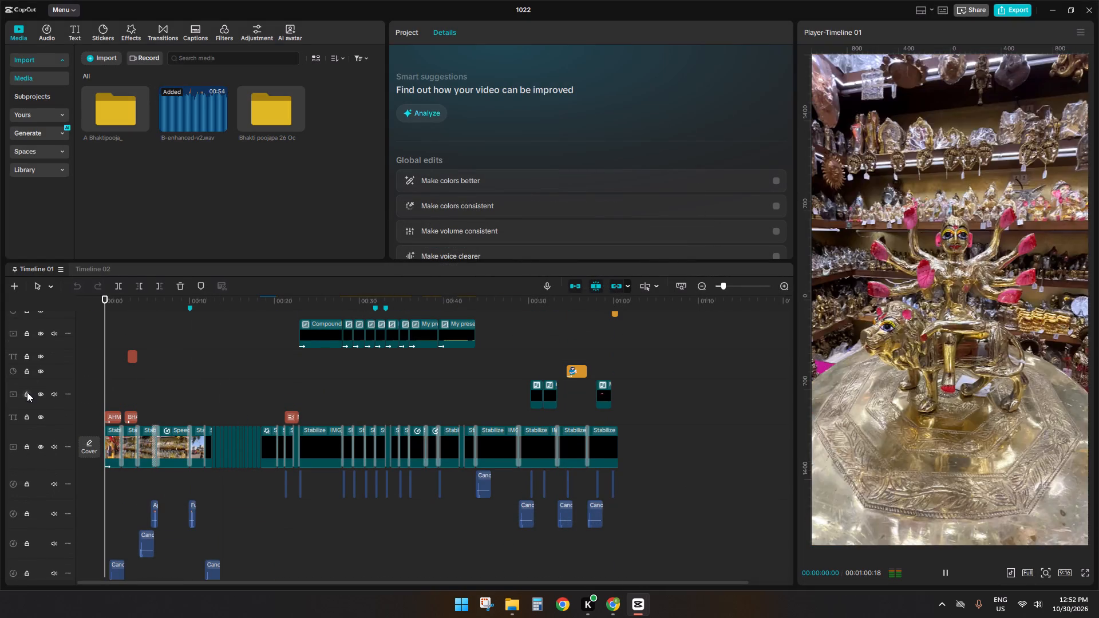
key("space")
key("space")
key("space")
Open Timeline 02 and preview its opening IMG_4875.MOV clips from the start.
left_click(86, 269)
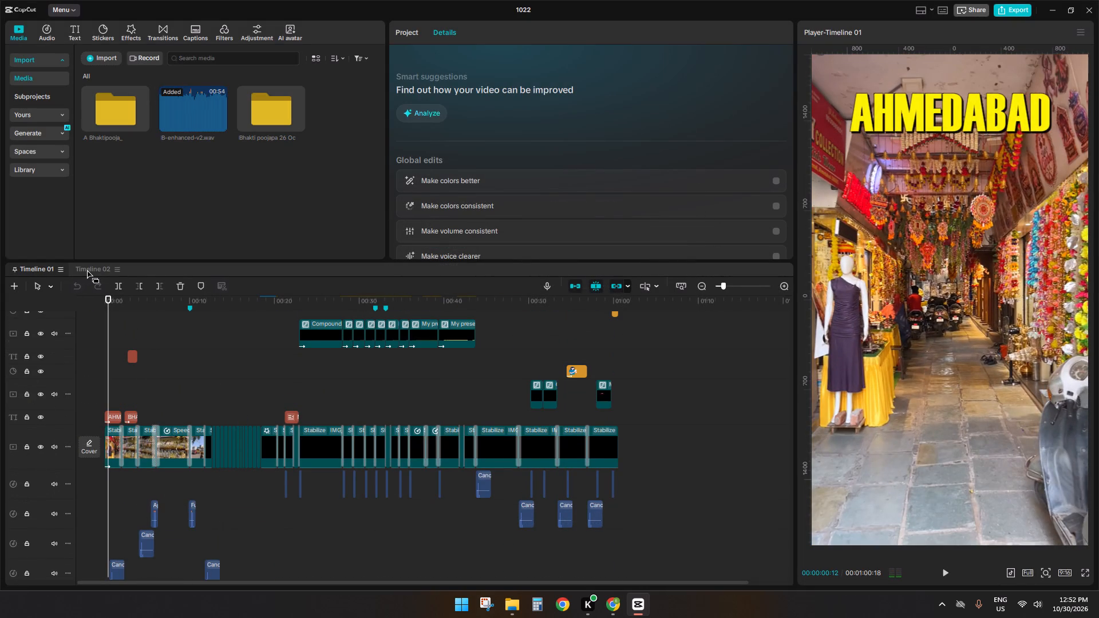
scroll(286, 437, "up", 4)
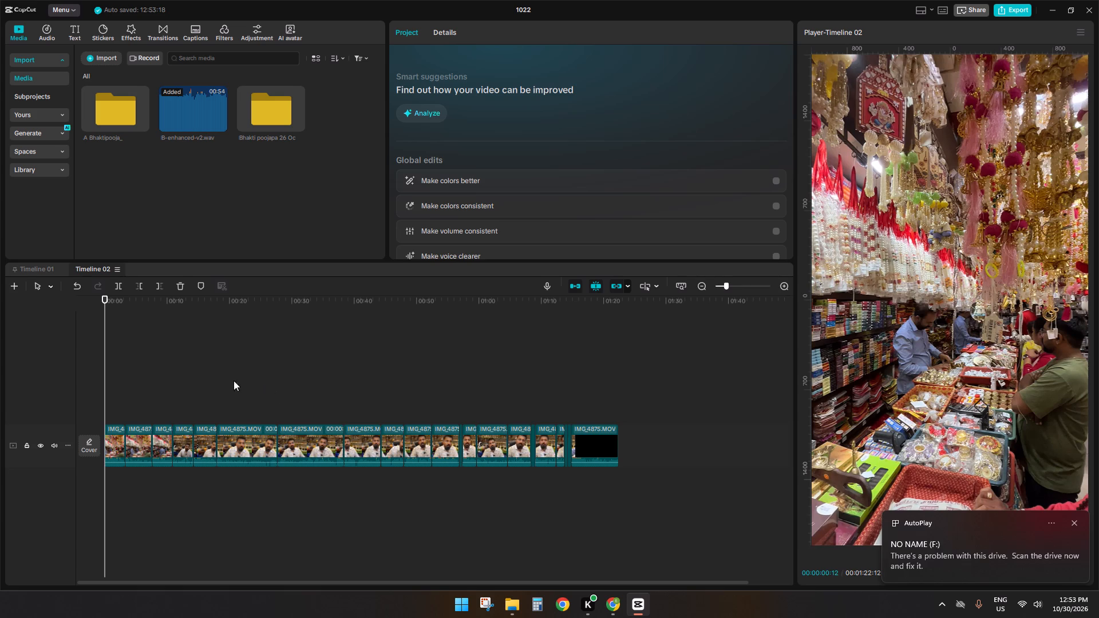
left_click(214, 378)
left_click_drag(215, 377, 0, 401)
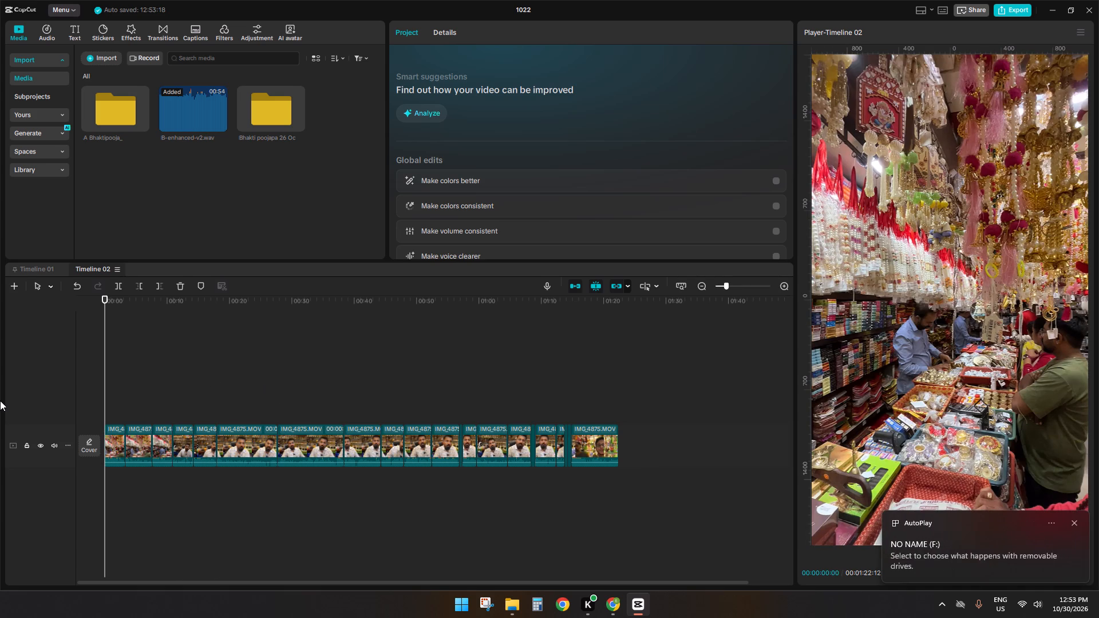
key("space")
left_click(180, 387)
left_click_drag(180, 387, 0, 365)
key("space")
scroll(153, 376, "up", 7, "ctrl")
left_click(154, 360)
left_click_drag(154, 360, 0, 328)
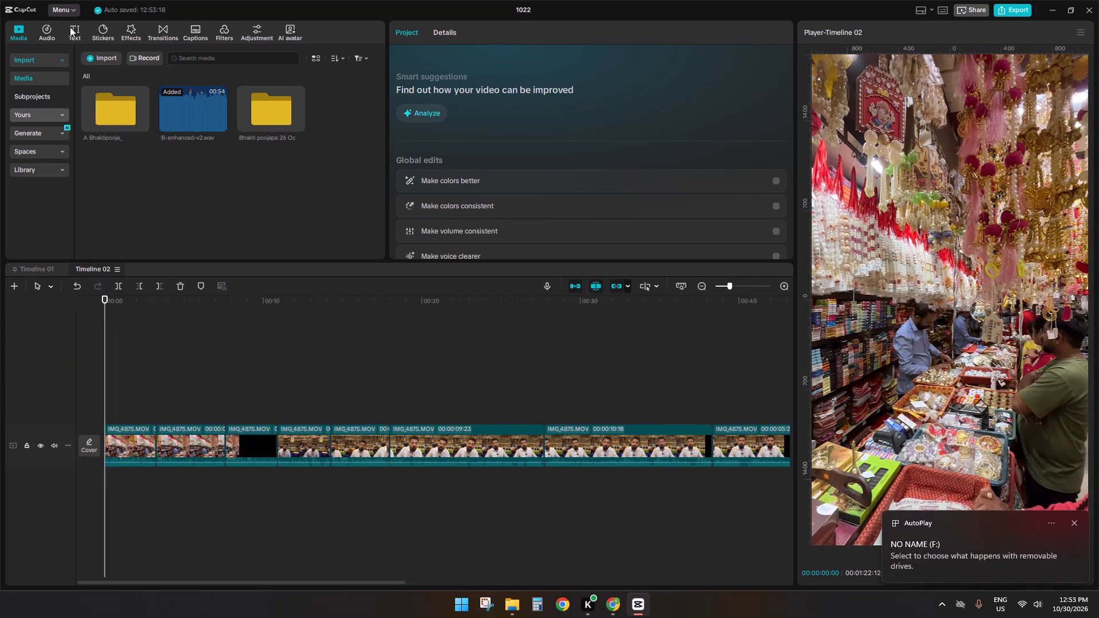
left_click(287, 108)
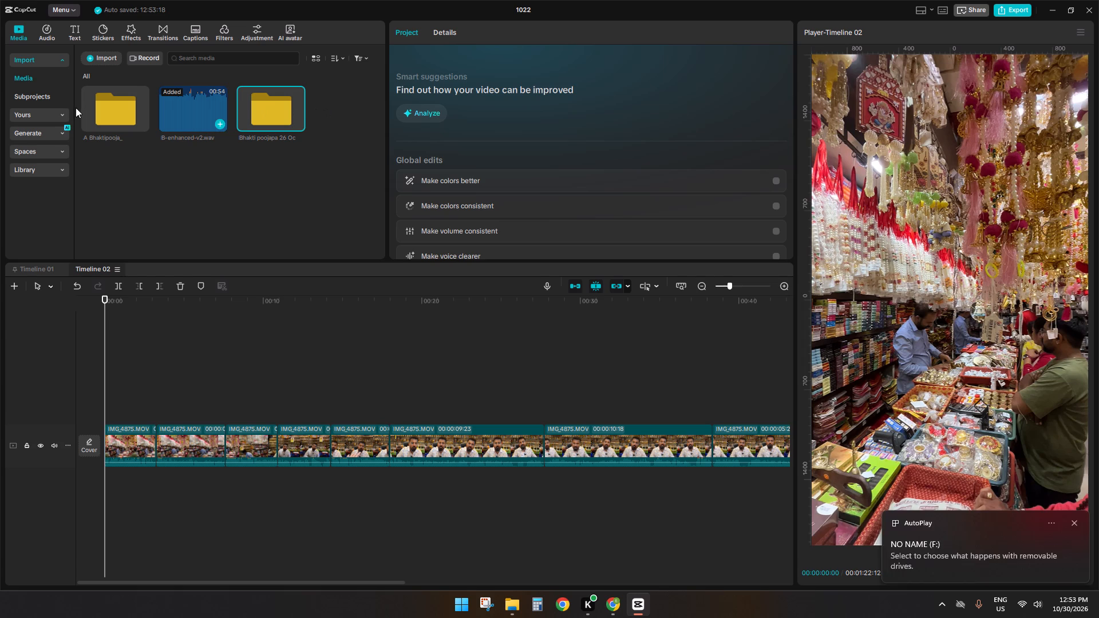
left_click(105, 62)
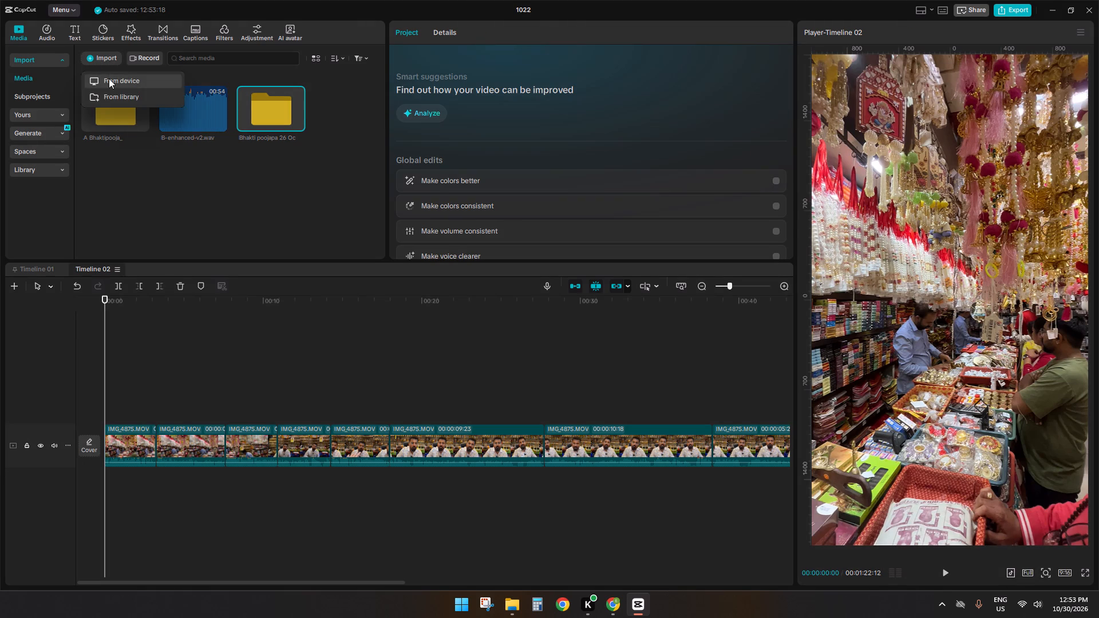
left_click(184, 176)
left_click(110, 63)
left_click(120, 87)
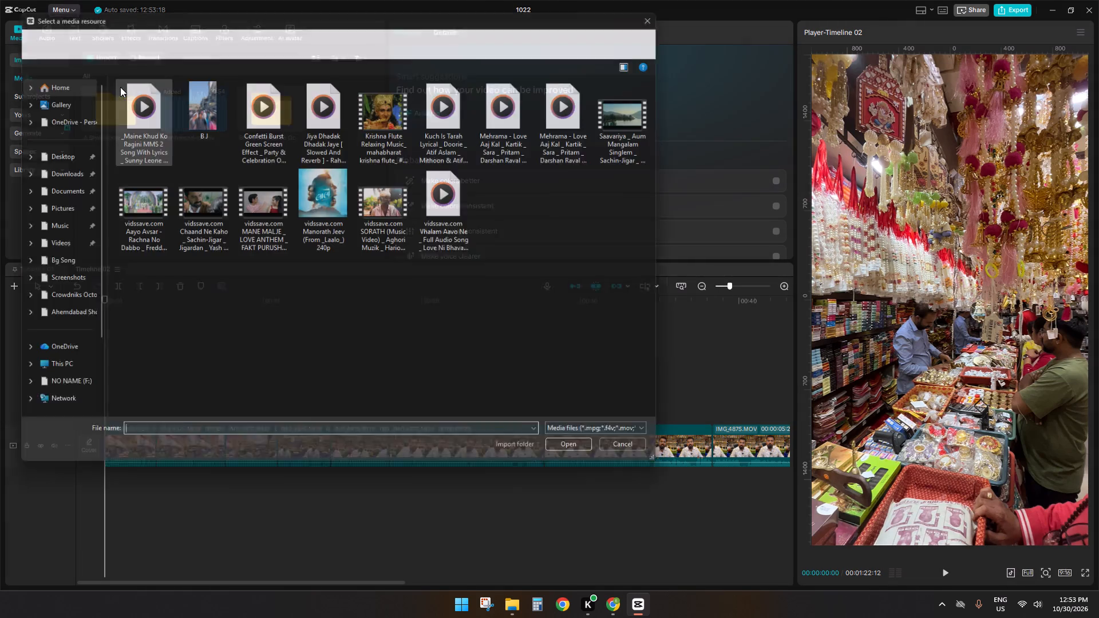
left_click(60, 171)
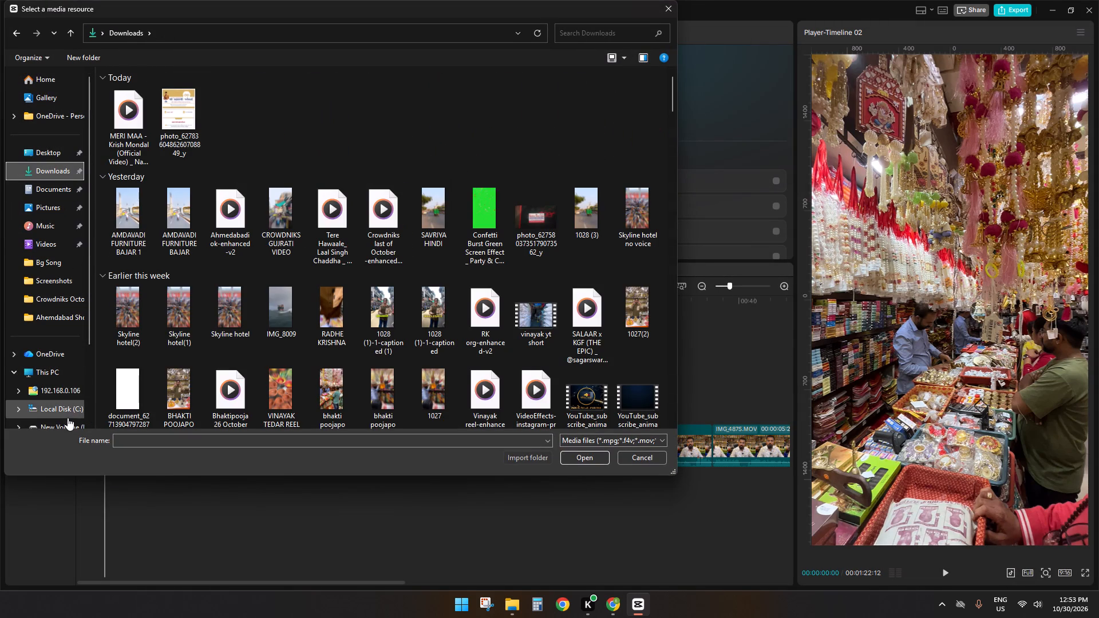
scroll(68, 414, "down", 1)
left_click(67, 383)
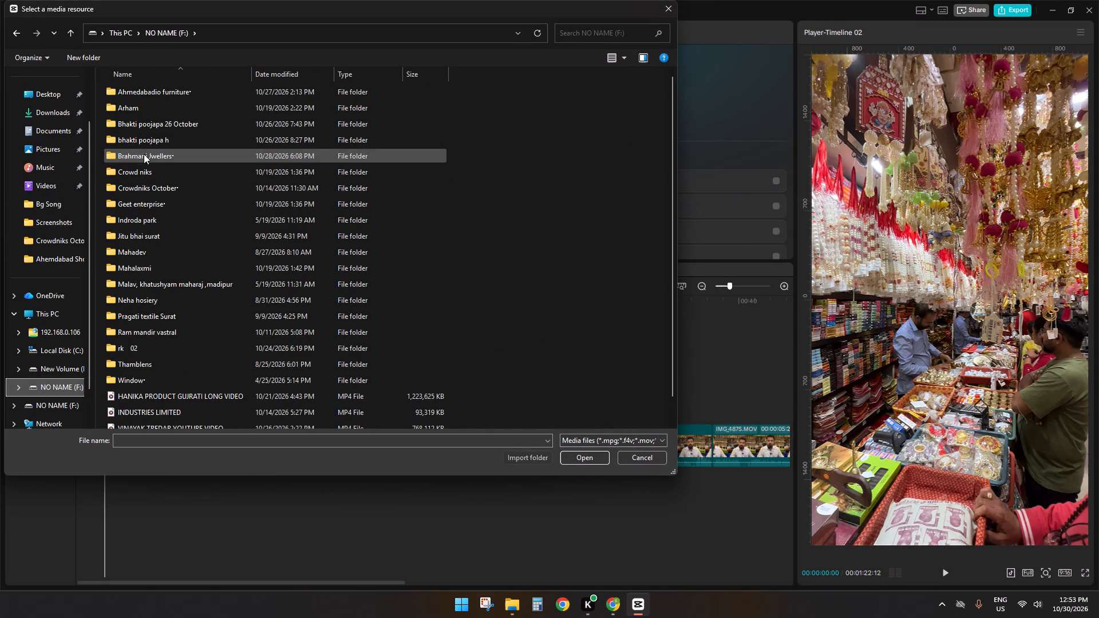
left_click(145, 144)
left_click(164, 120)
double_click(161, 139)
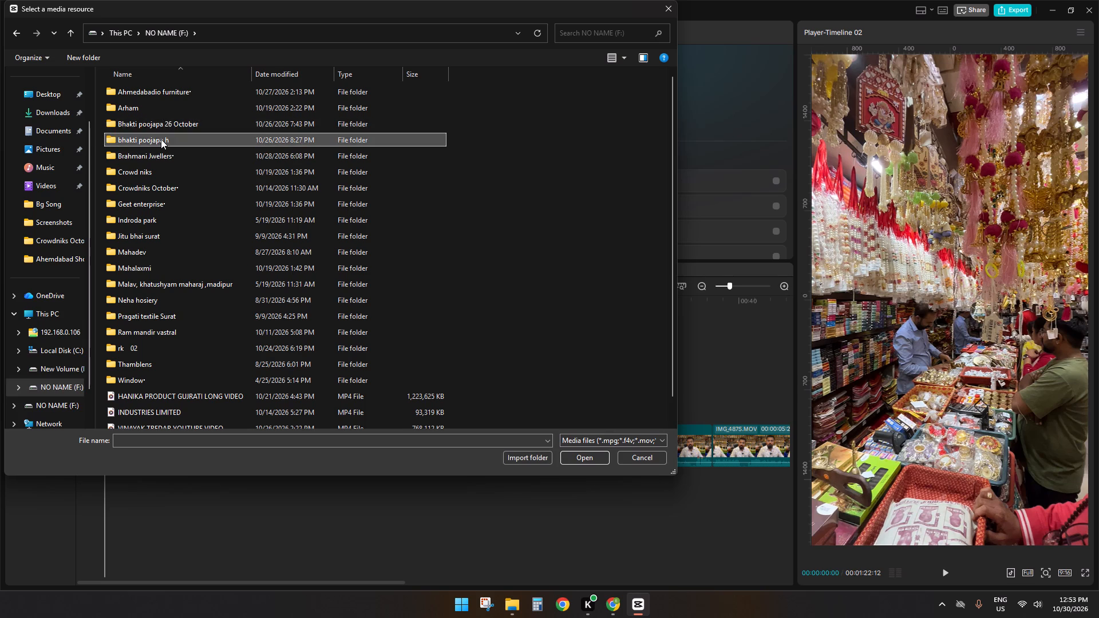
left_click(160, 94)
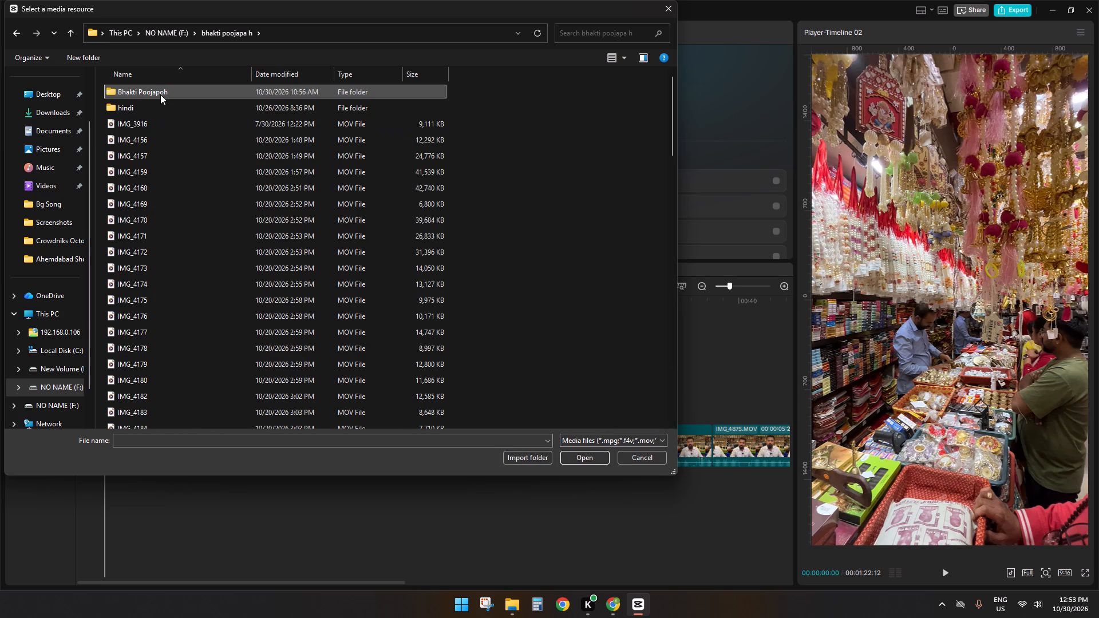
left_click(528, 458)
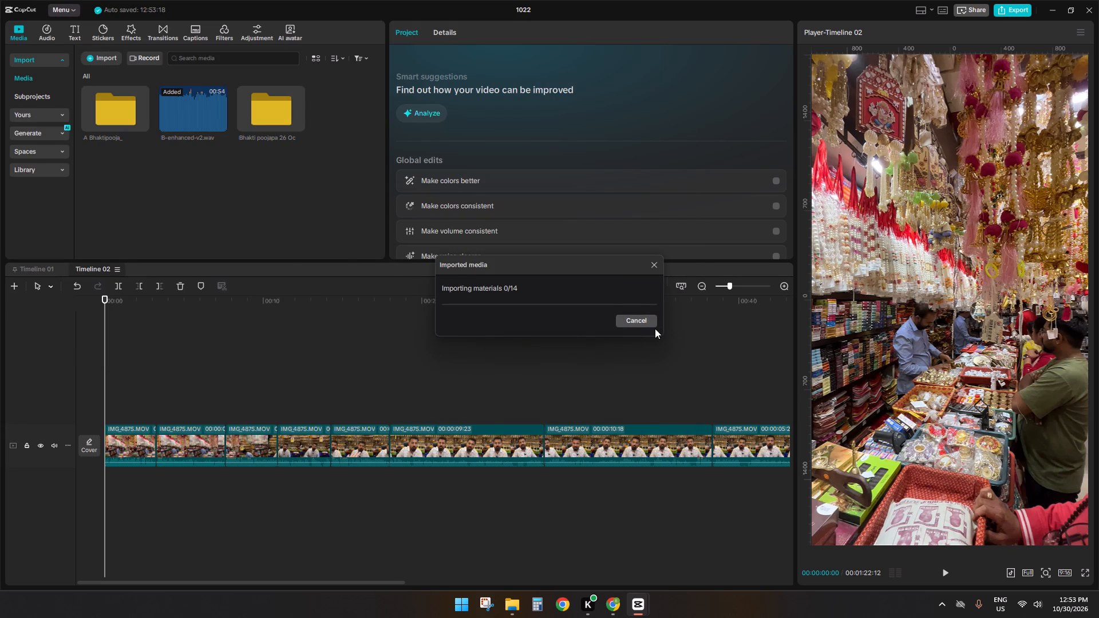
Add a new empty timeline to the project.
left_click(188, 215)
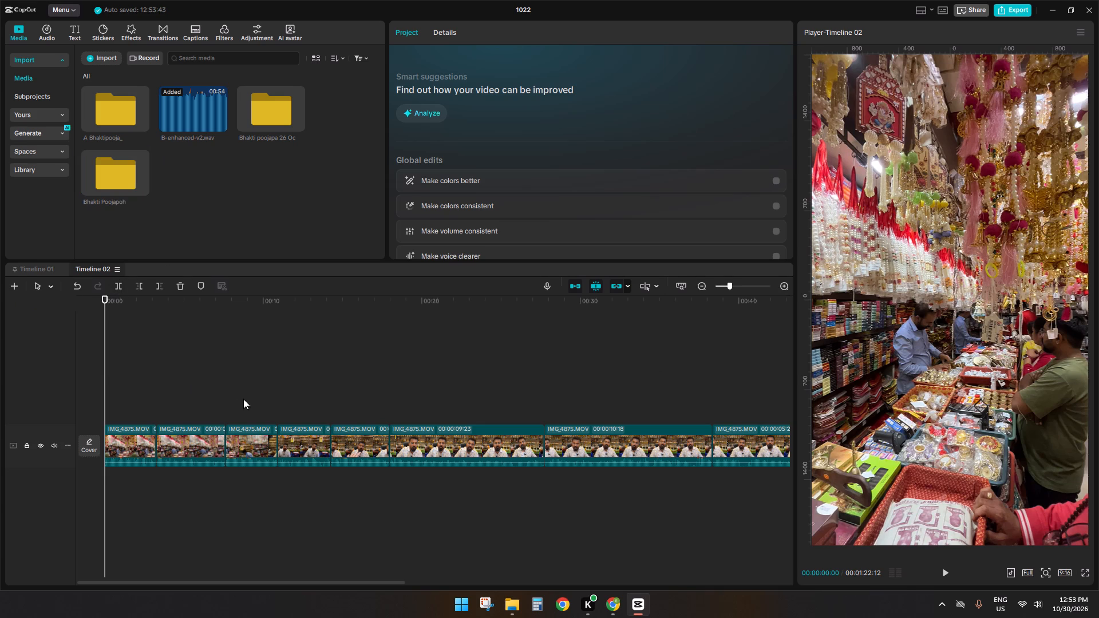
left_click(12, 285)
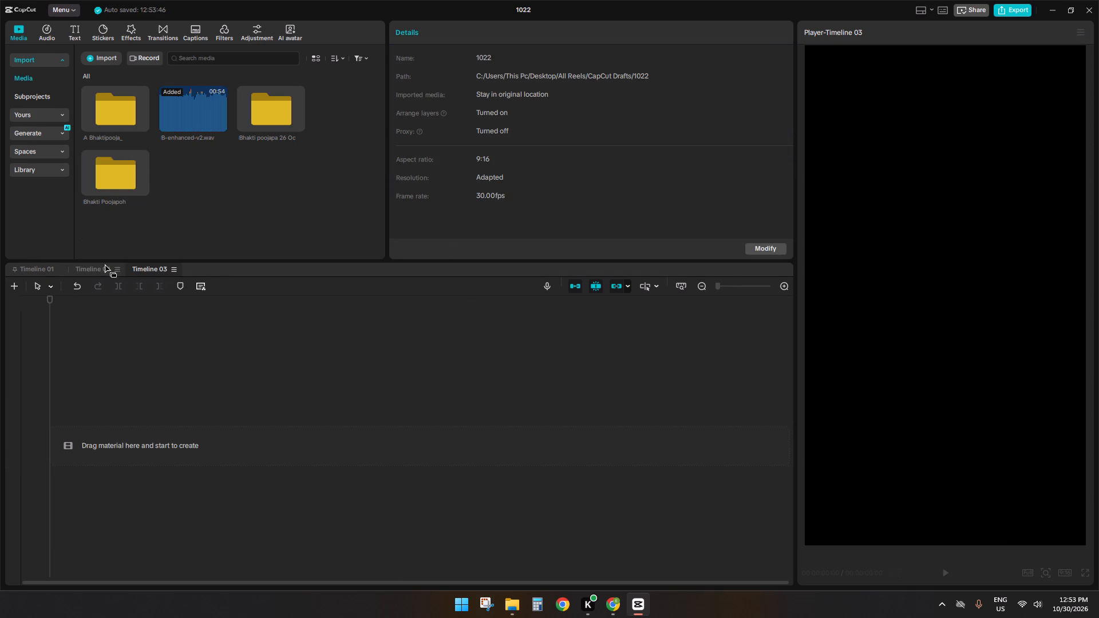
Import the MERI MAA mp3 from the Downloads folder and place it at the start of the new timeline's audio track.
left_click(101, 57)
left_click(114, 77)
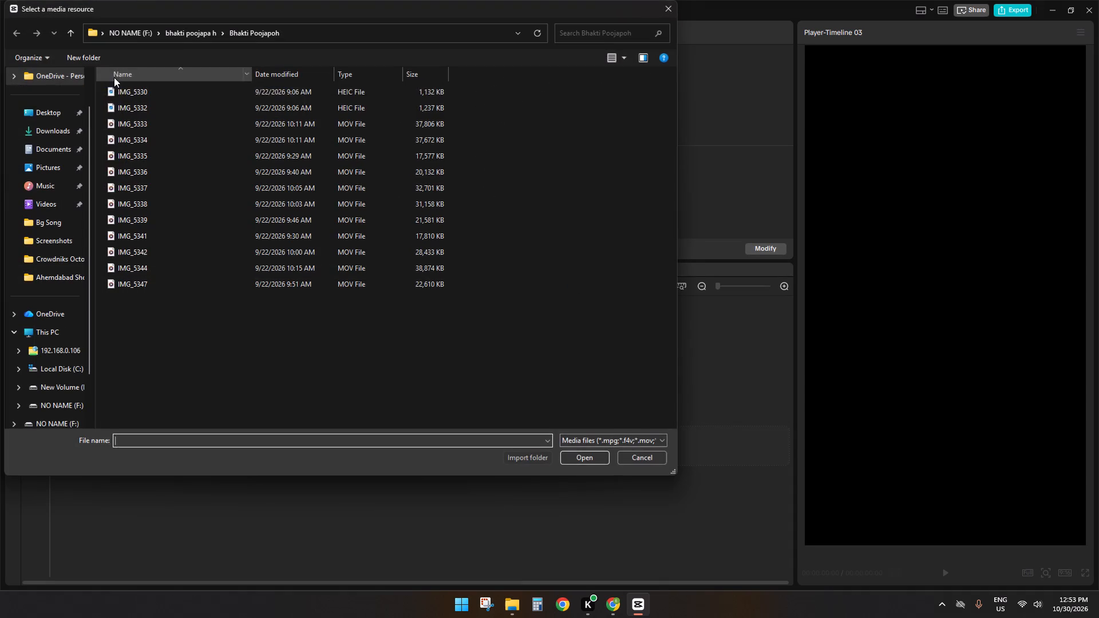
left_click(51, 137)
double_click(131, 124)
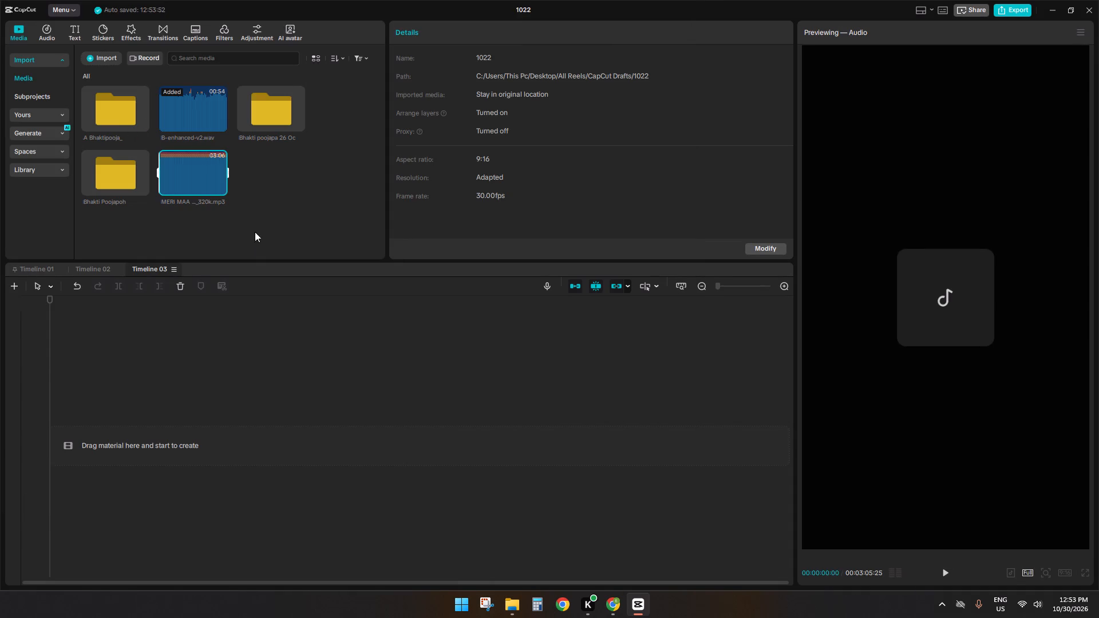
left_click_drag(197, 177, 29, 488)
Listen to the MERI MAA song at its opening, around 00:20 and around 01:30 to find a usable section.
key("space")
scroll(162, 442, "up", 2, "ctrl")
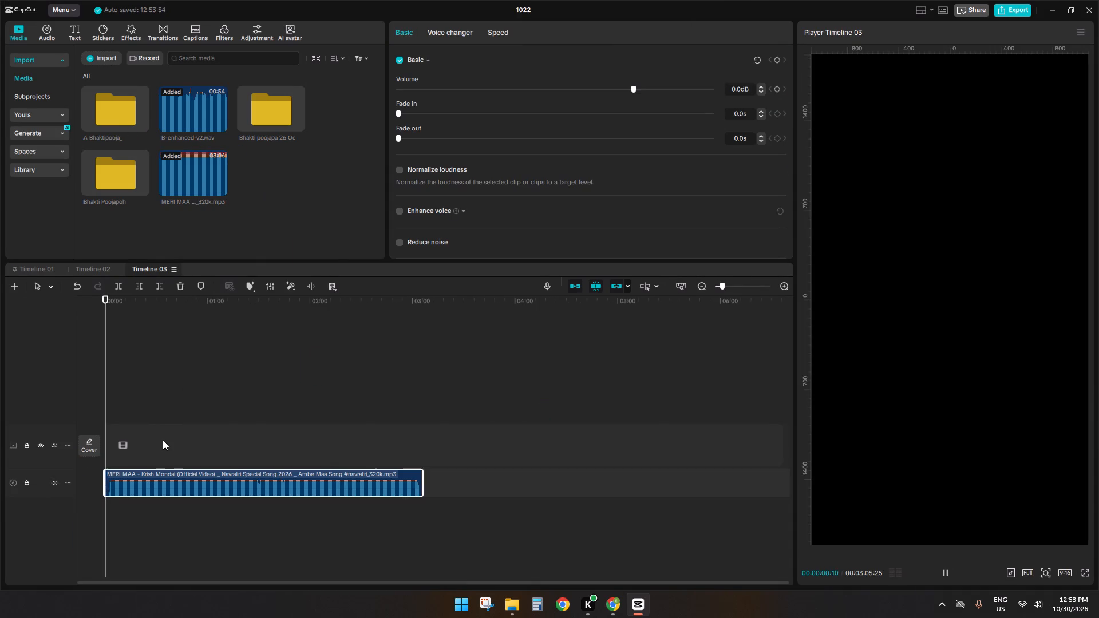
scroll(163, 440, "up", 10, "ctrl")
left_click(110, 454)
left_click(113, 456)
key("space")
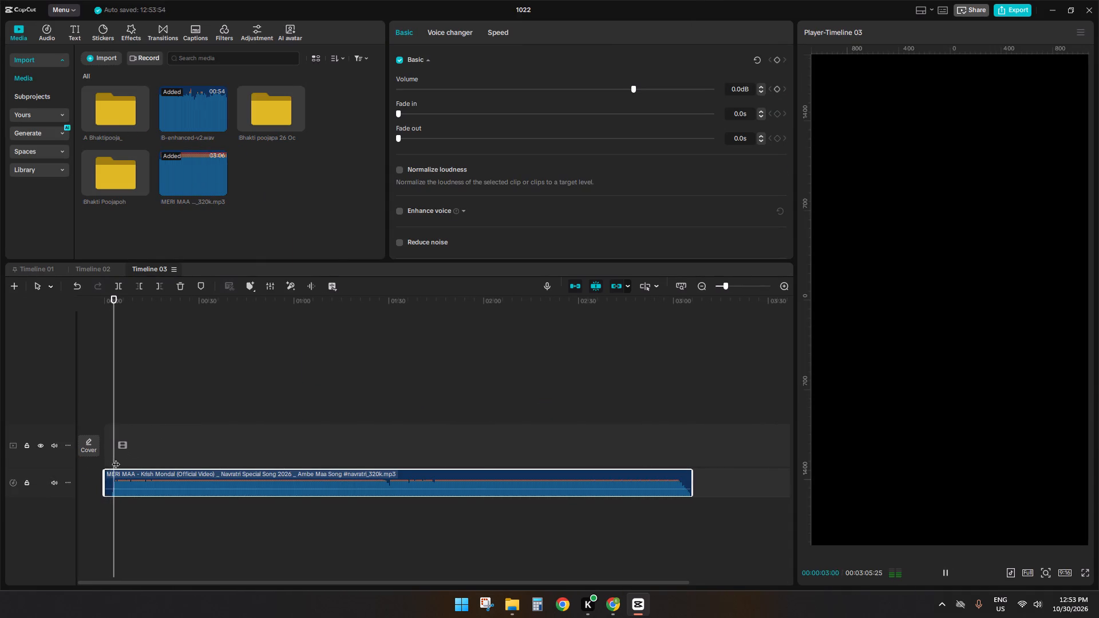
scroll(188, 470, "up", 5, "ctrl")
left_click(192, 441)
key("space")
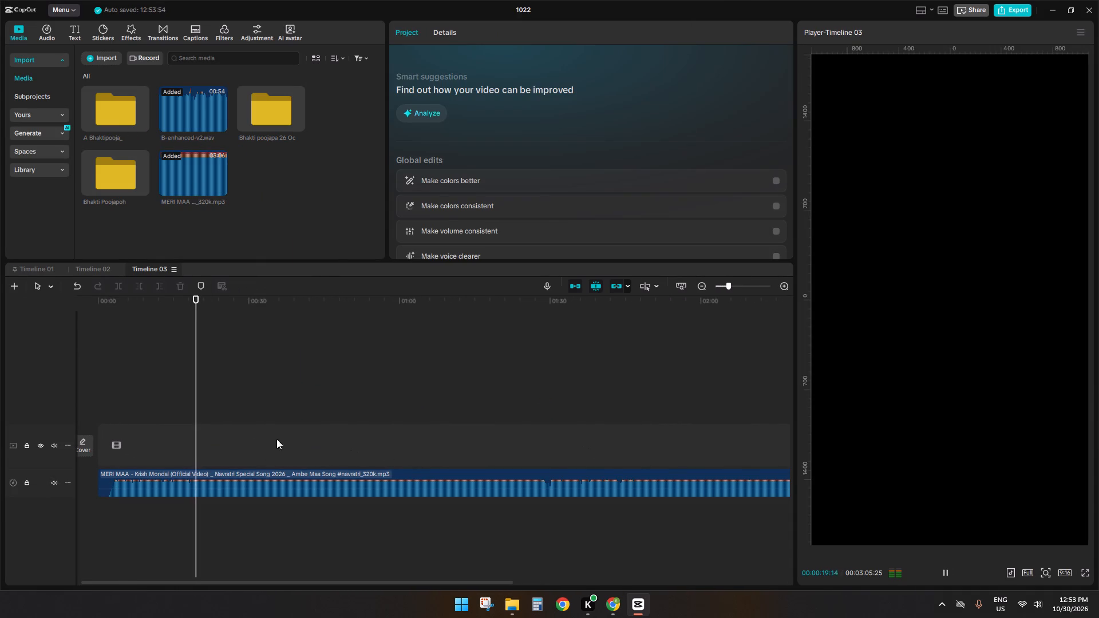
left_click(550, 459)
key("space")
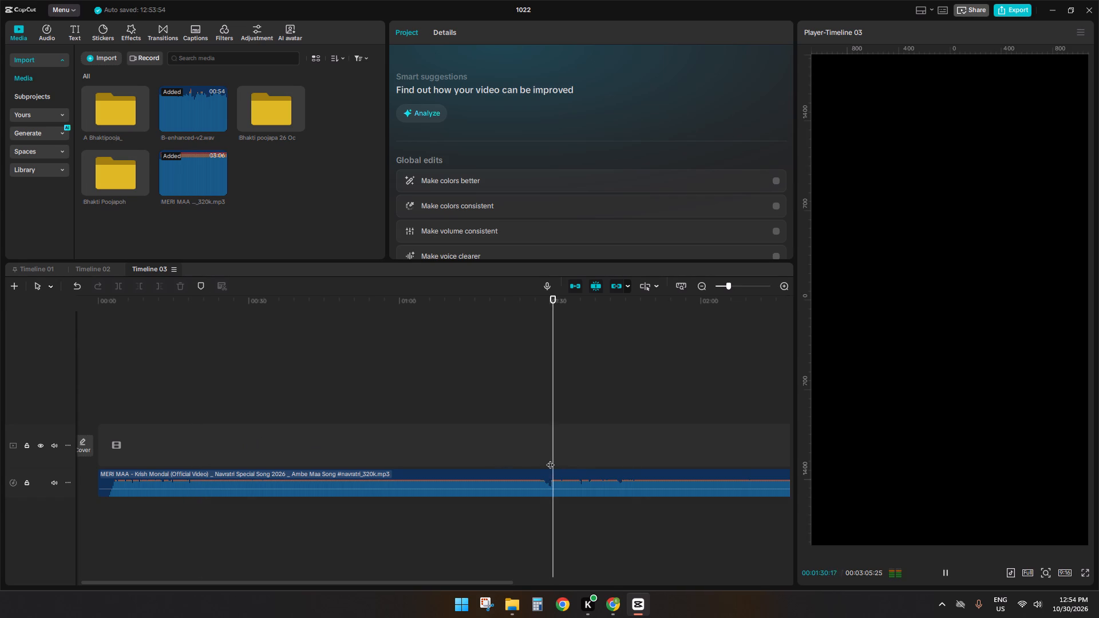
scroll(552, 459, "down", 1, "ctrl")
scroll(571, 460, "up", 3, "ctrl")
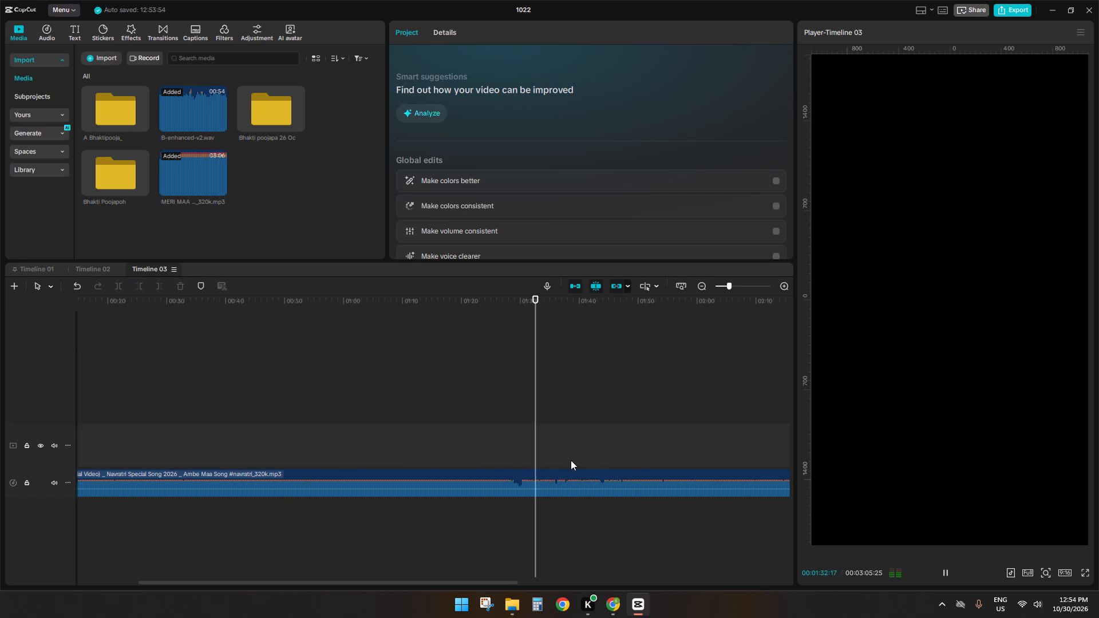
scroll(505, 453, "down", 5, "ctrl")
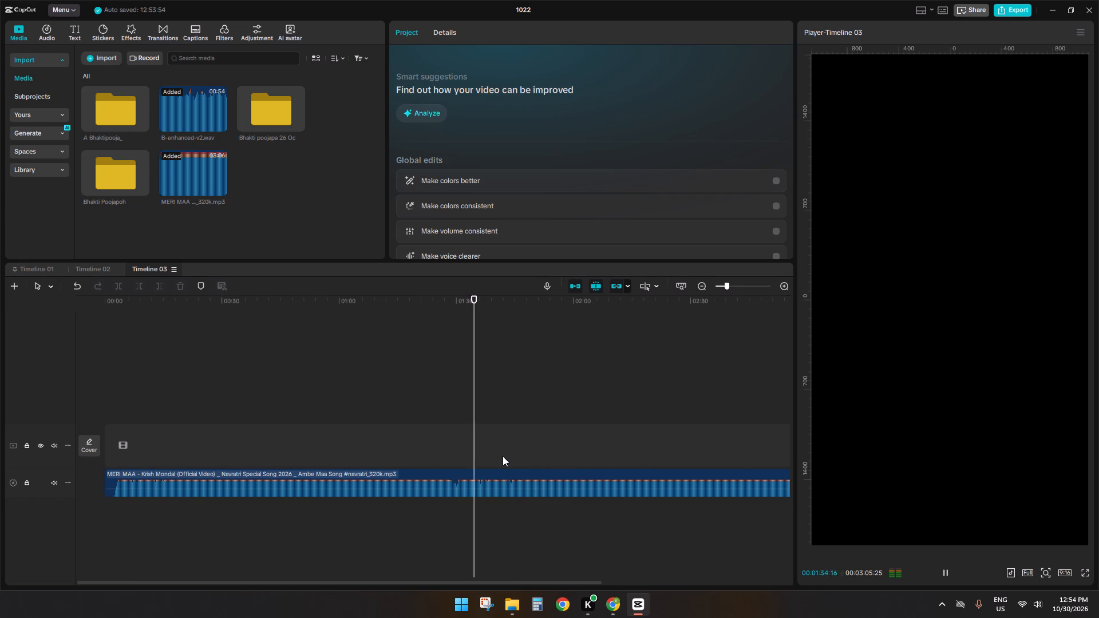
Listen to the song's opening, trim away everything before 00:00:14:22 and move the clip to the timeline start.
left_click(136, 457)
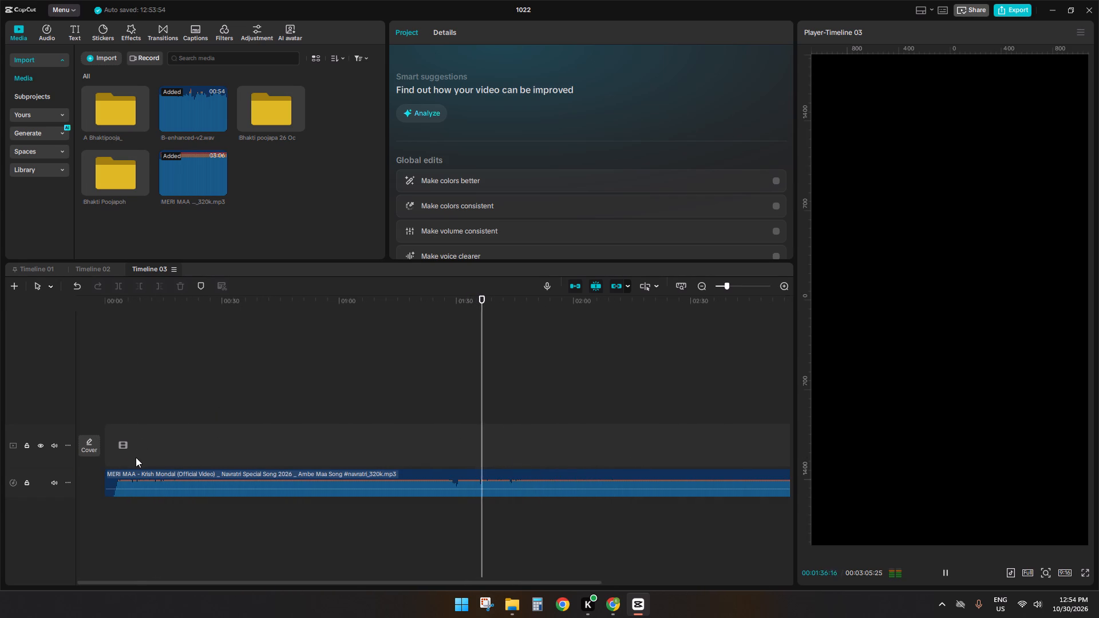
key("space")
scroll(174, 495, "up", 7, "ctrl")
left_click(175, 456)
key("space")
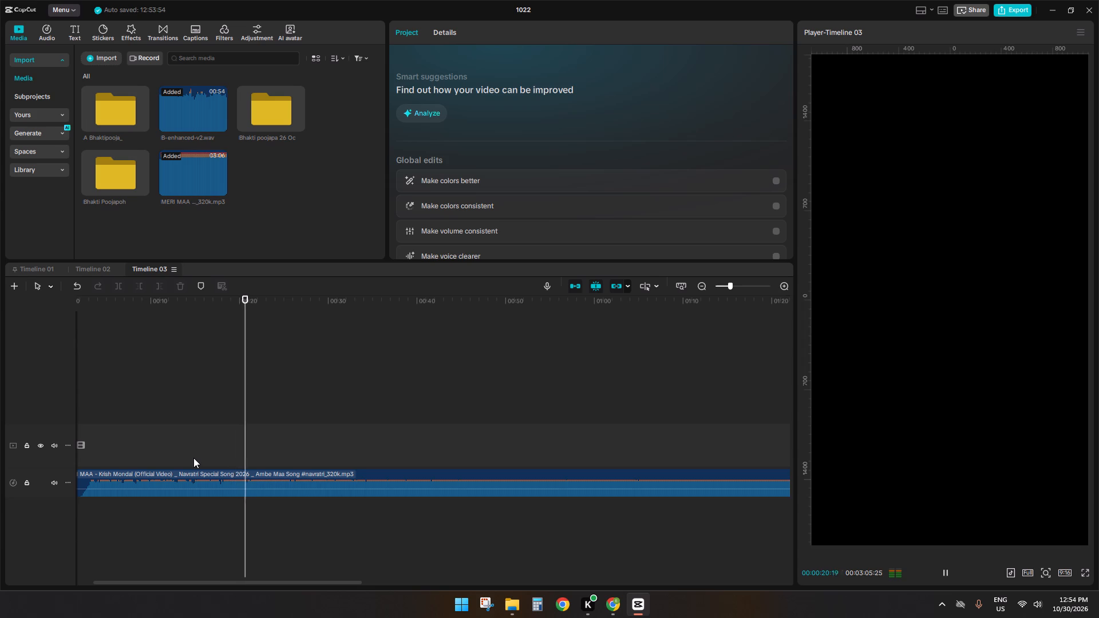
left_click(193, 459)
left_click(196, 485)
key("q")
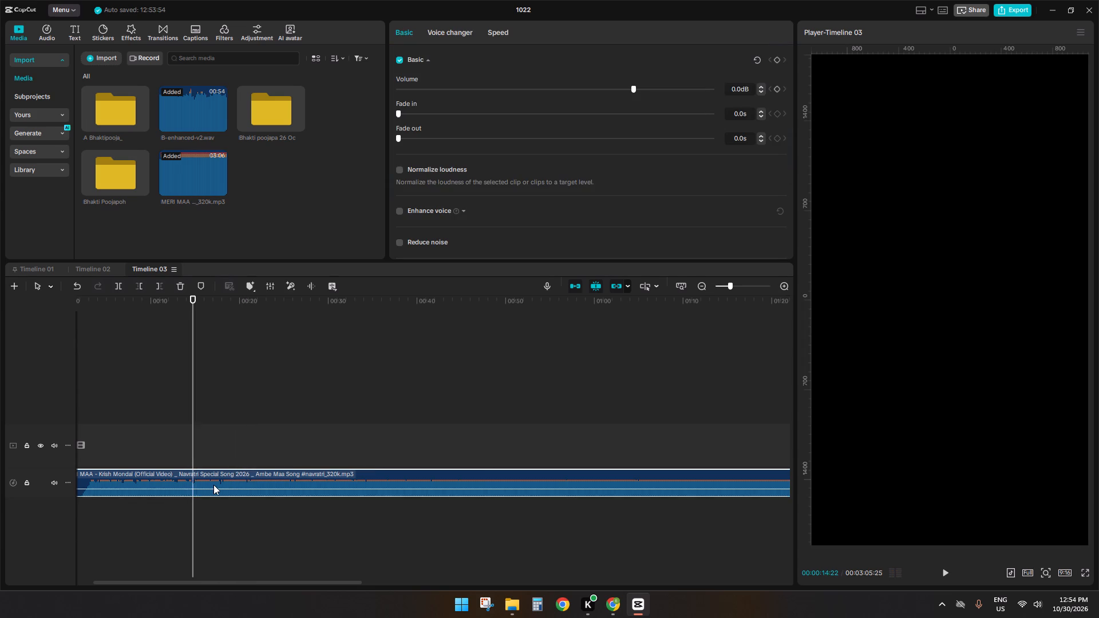
left_click_drag(214, 485, 57, 482)
Play the trimmed song from the start and cut off everything after 00:00:29:25.
left_click(145, 435)
left_click_drag(145, 435, 18, 443)
key("space")
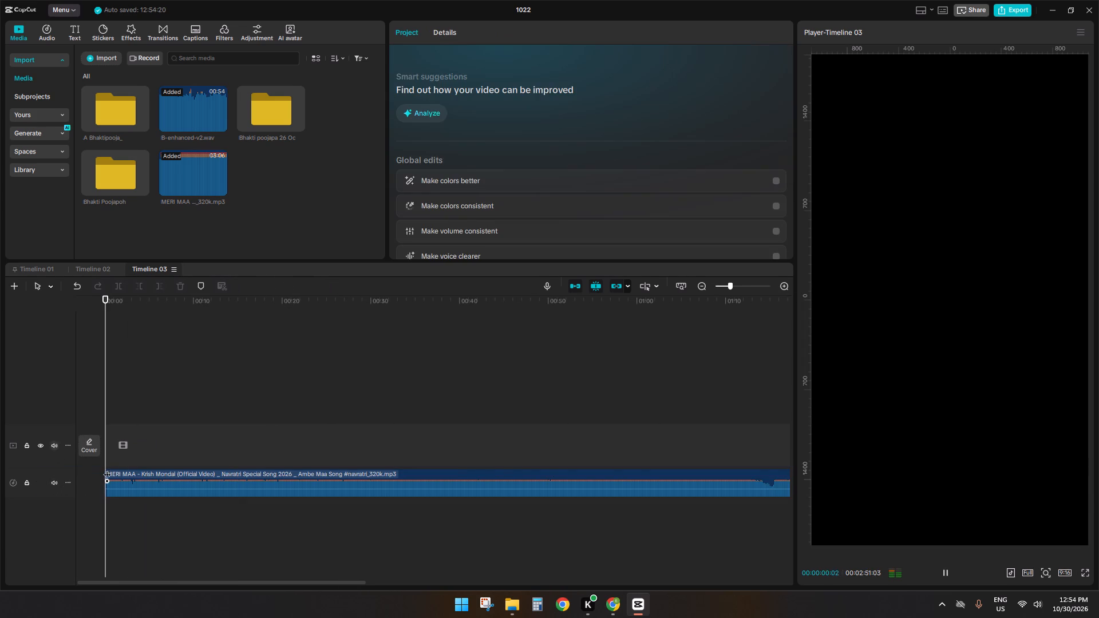
scroll(180, 497, "up", 4, "ctrl")
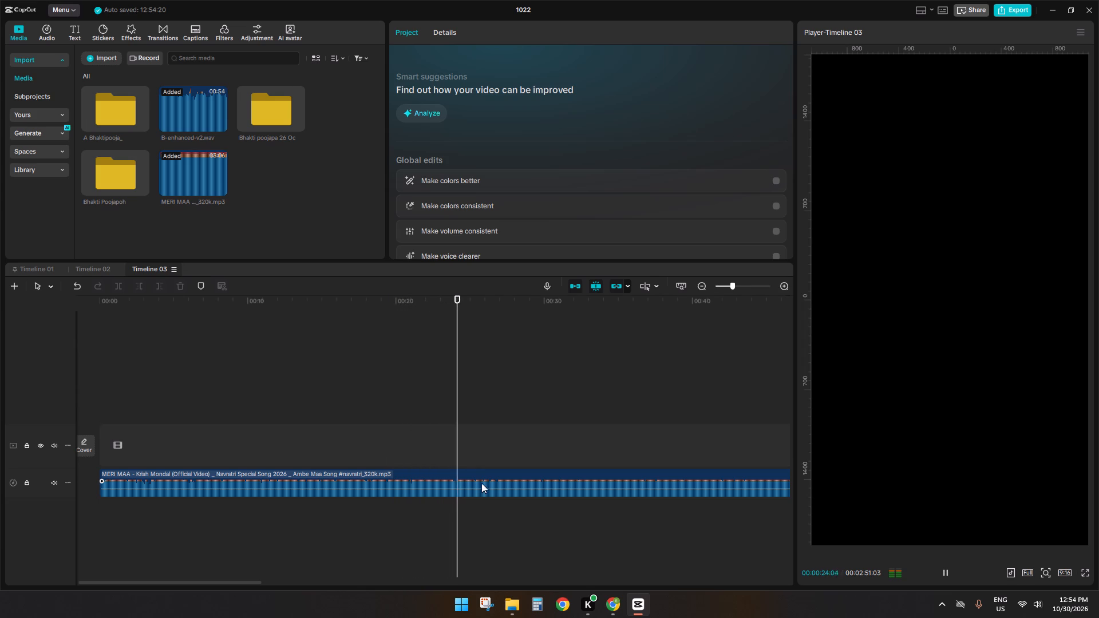
scroll(554, 494, "up", 3, "ctrl")
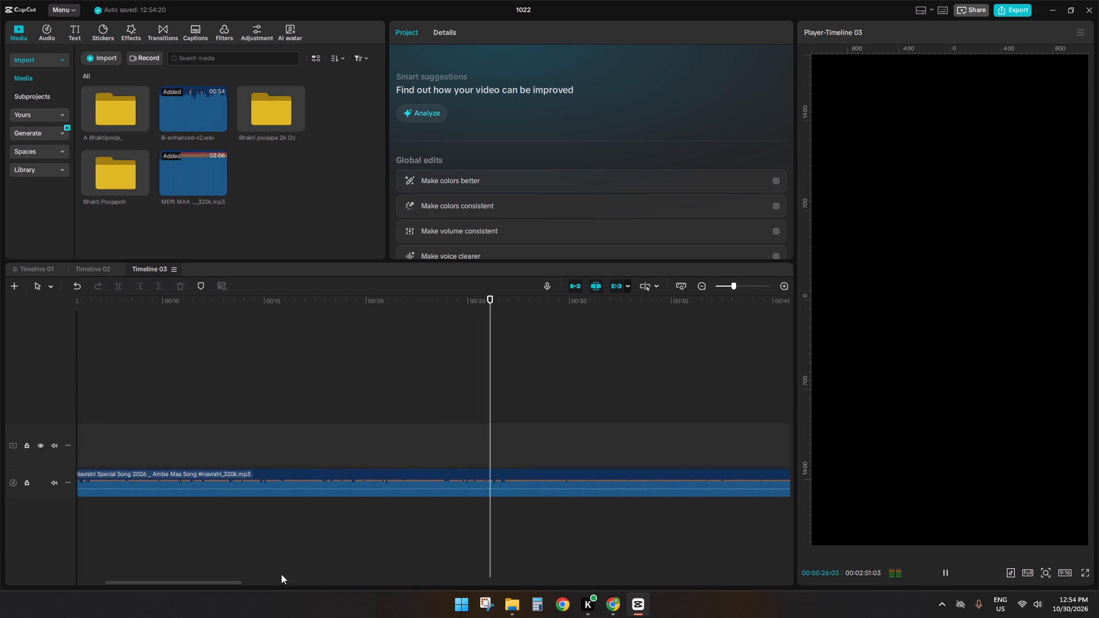
left_click_drag(235, 583, 292, 583)
scroll(322, 558, "up", 4, "ctrl")
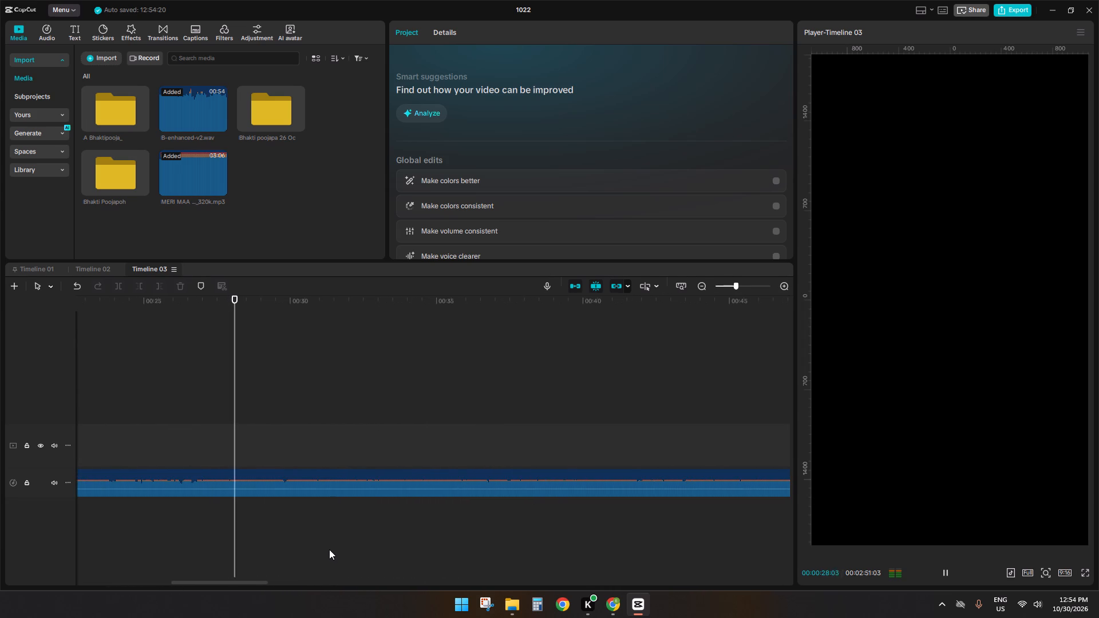
left_click(285, 465)
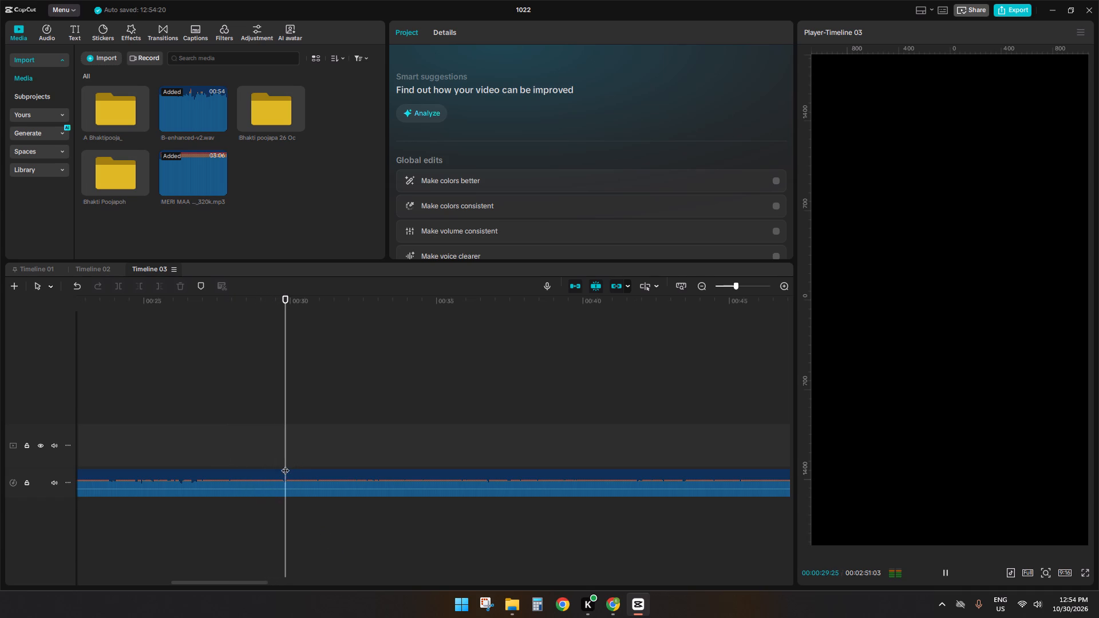
left_click(287, 481)
type("sd")
Lower the song clip's volume to -8.0 dB and play it from the start.
left_click(259, 482)
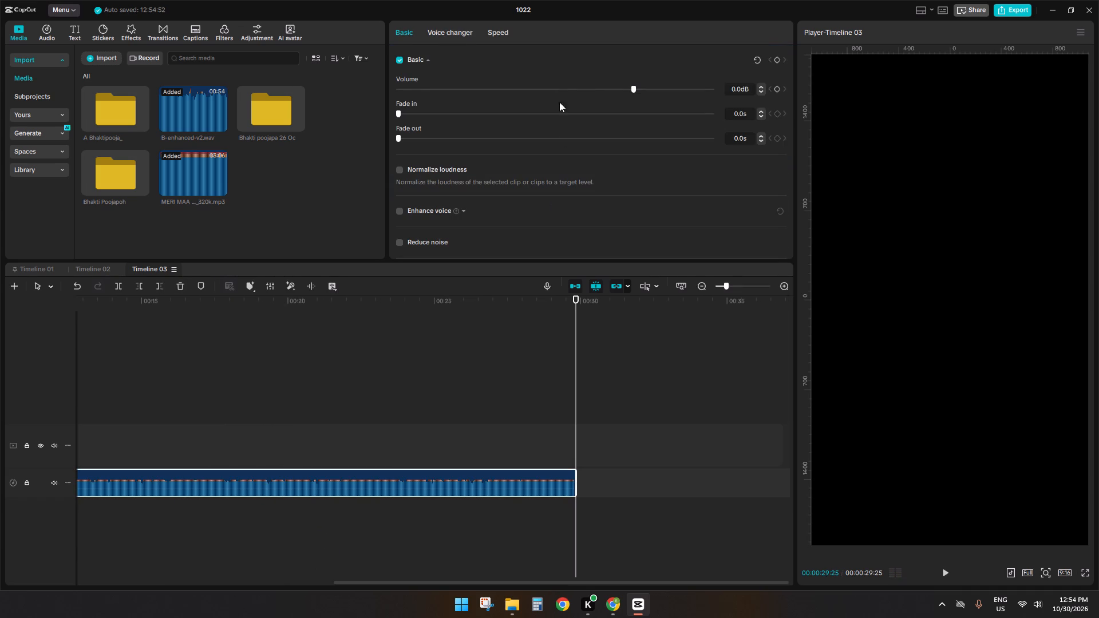
left_click(623, 90)
left_click_drag(623, 90, 608, 93)
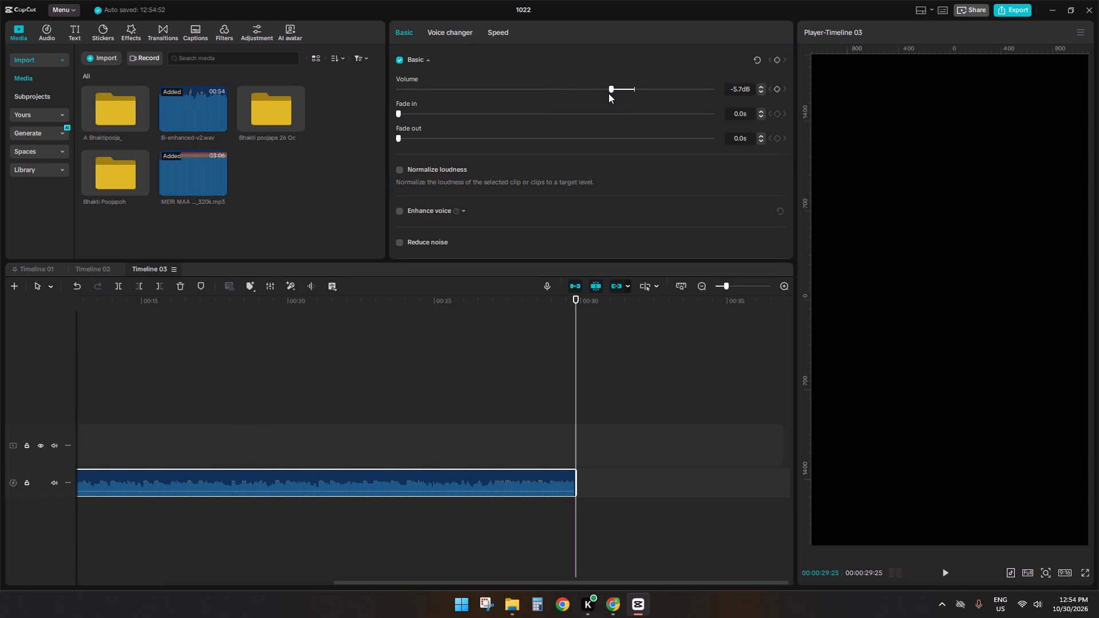
left_click_drag(608, 93, 600, 97)
left_click(314, 369)
left_click_drag(314, 369, 0, 390)
key("space")
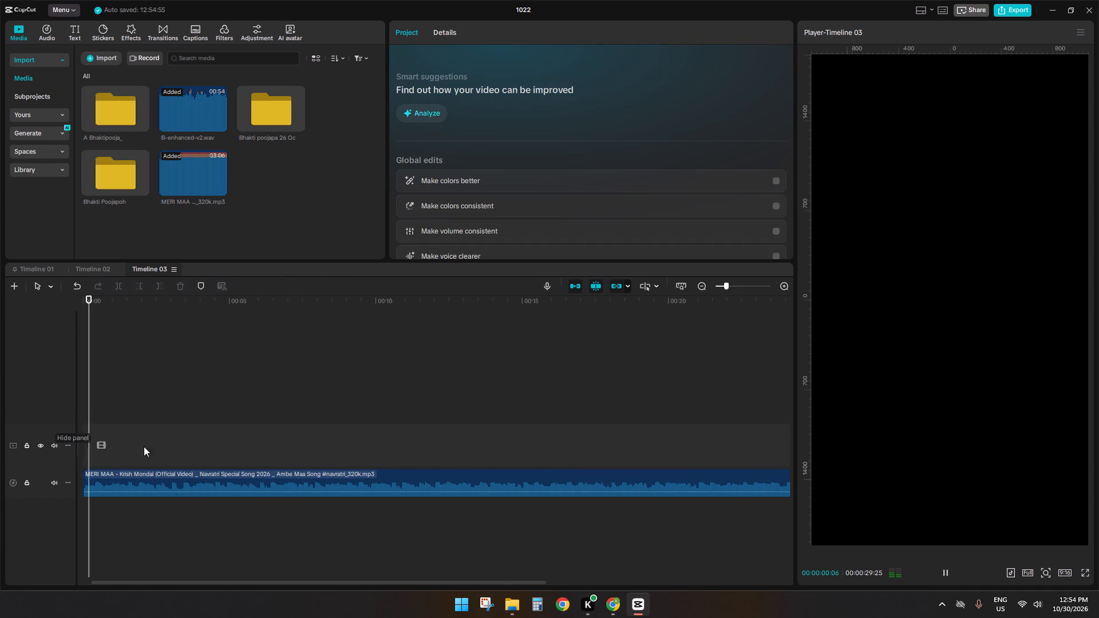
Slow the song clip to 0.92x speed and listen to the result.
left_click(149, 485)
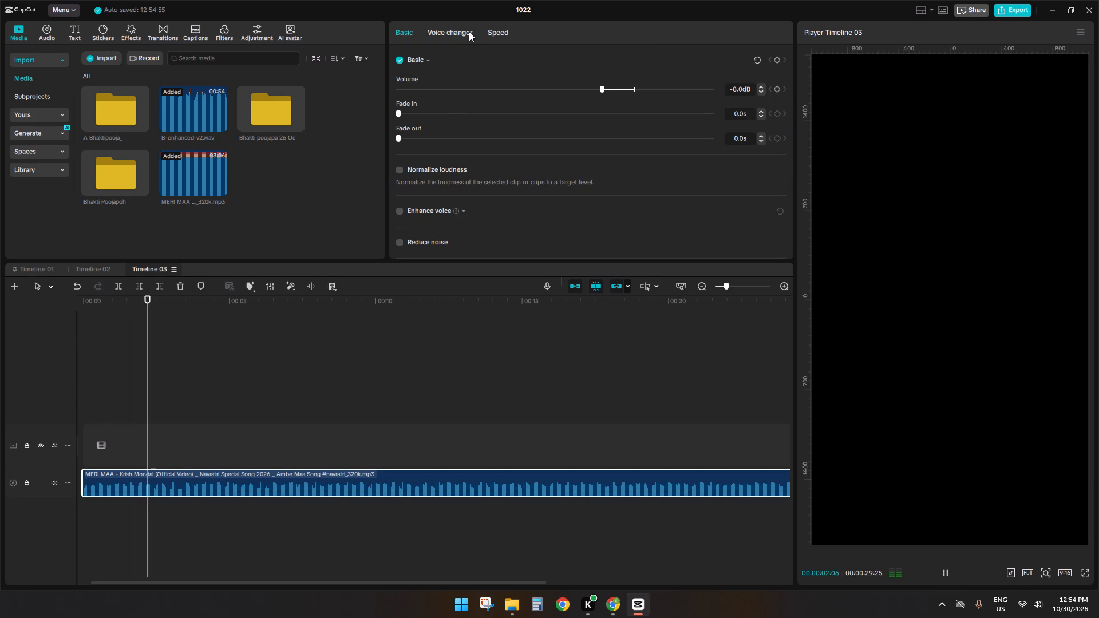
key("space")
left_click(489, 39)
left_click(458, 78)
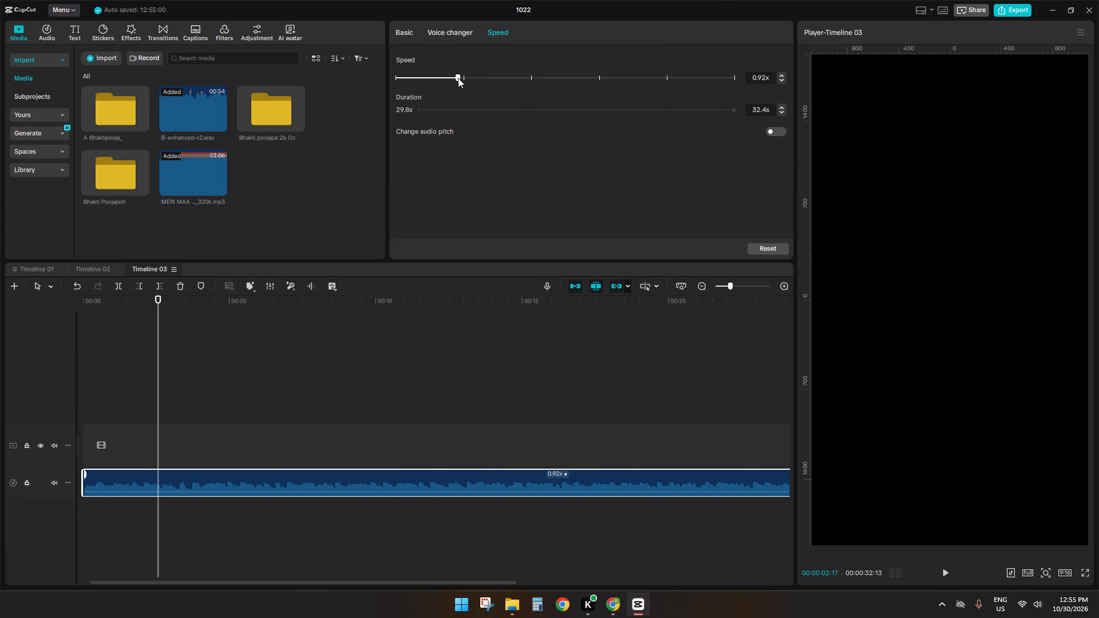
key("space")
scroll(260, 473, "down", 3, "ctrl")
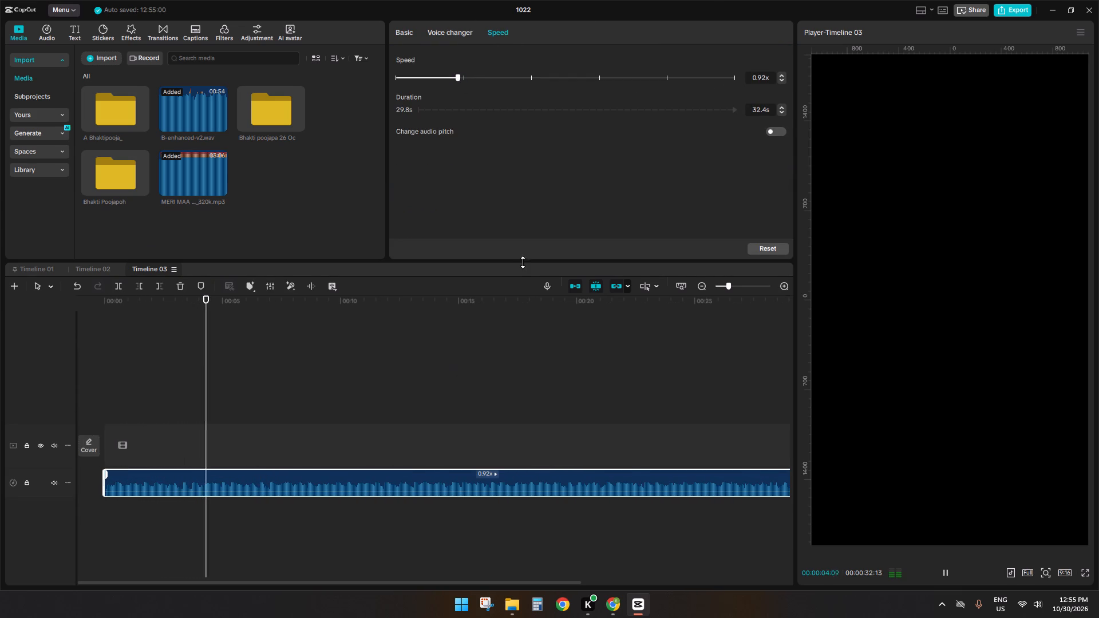
Enable Change audio pitch for the song clip, comparing playback with the option off and on.
left_click(780, 129)
key("space")
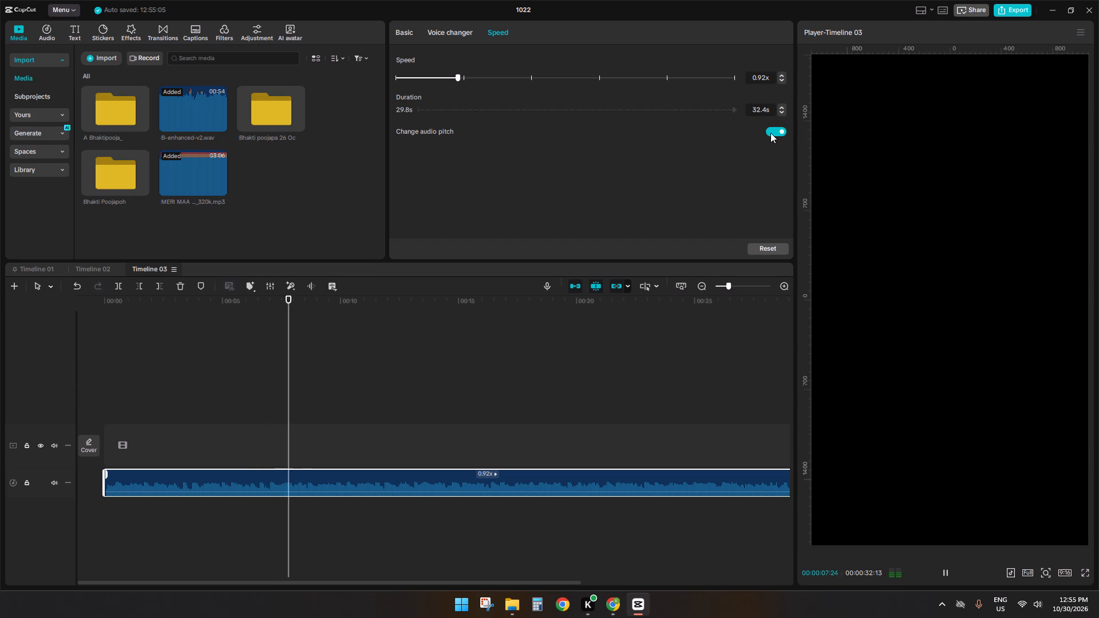
scroll(235, 469, "down", 8, "ctrl")
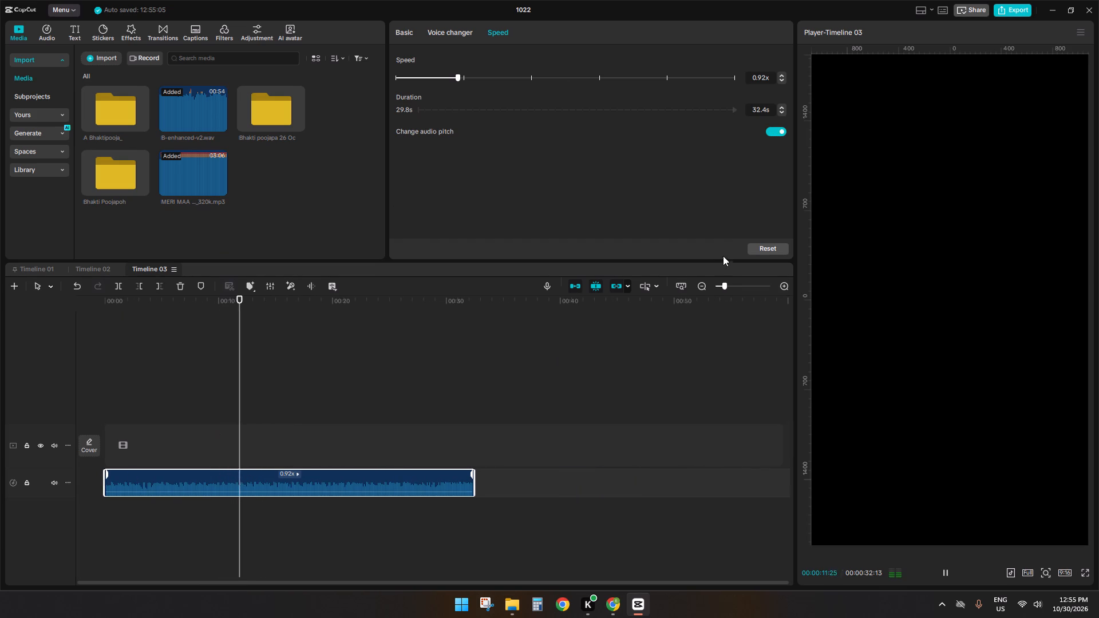
left_click(769, 133)
left_click(770, 132)
key("space")
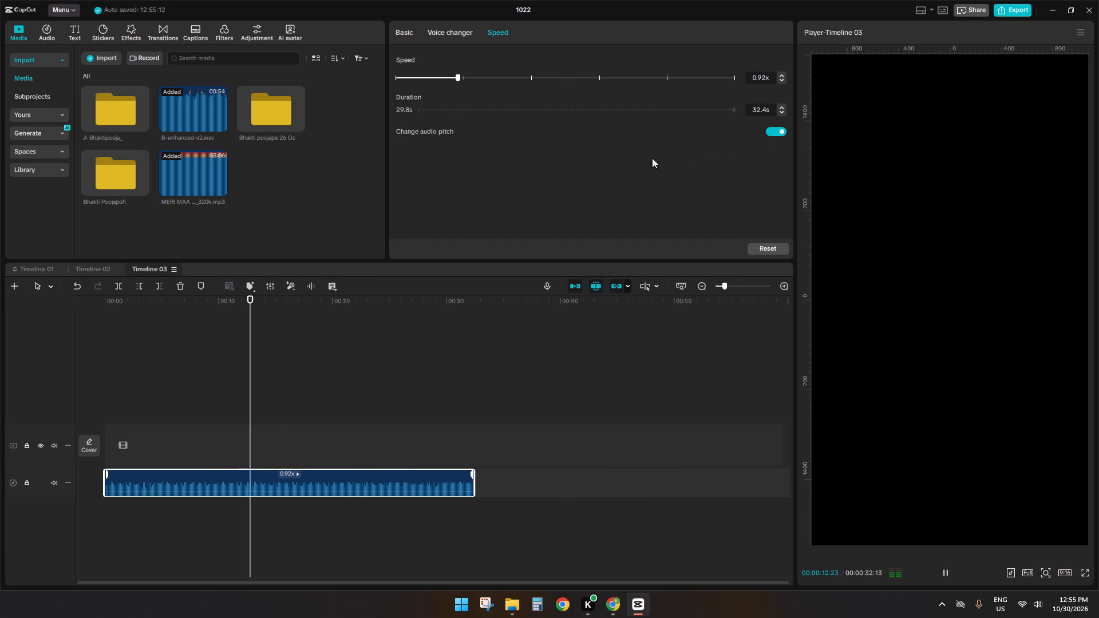
scroll(191, 464, "down", 5, "ctrl")
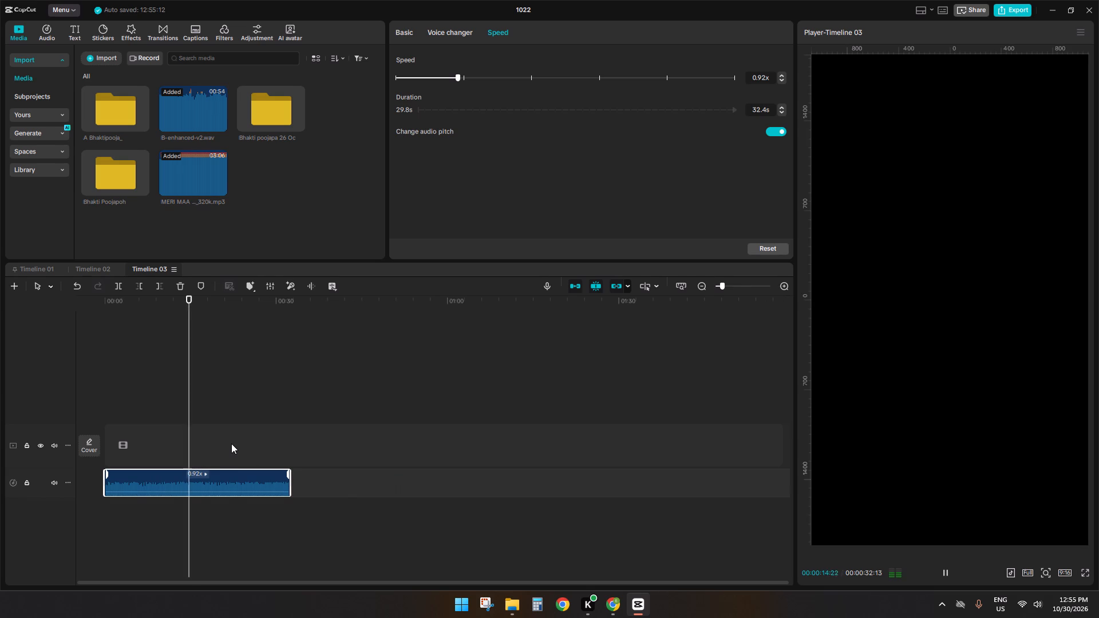
Set the song clip's speed to 0.94x and listen to it.
left_click(782, 76)
left_click(782, 76)
double_click(781, 81)
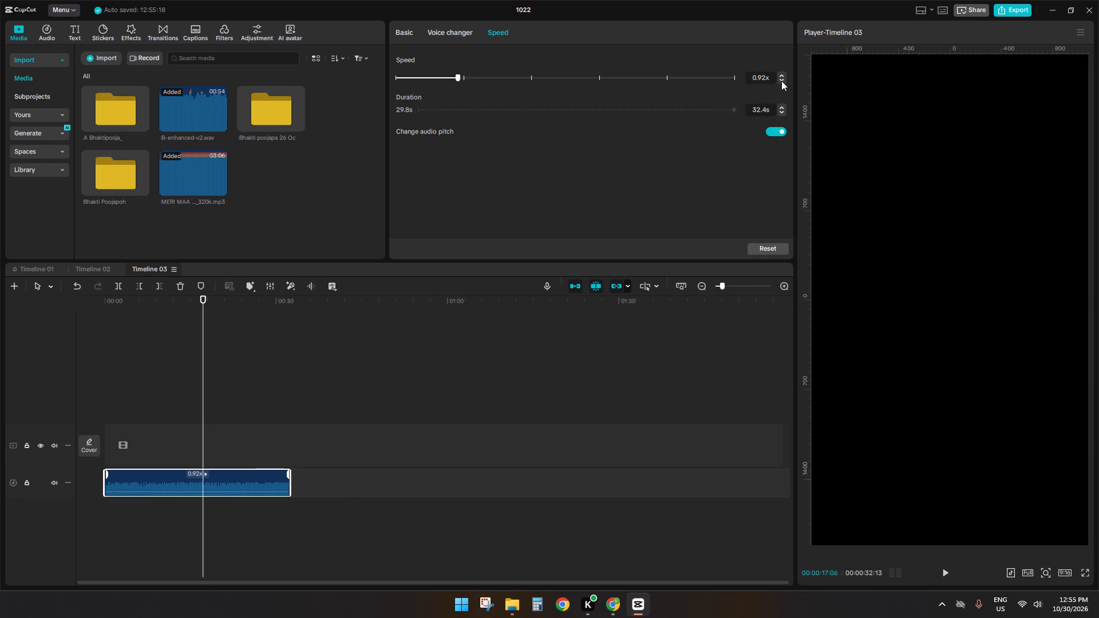
left_click(460, 79)
key("space")
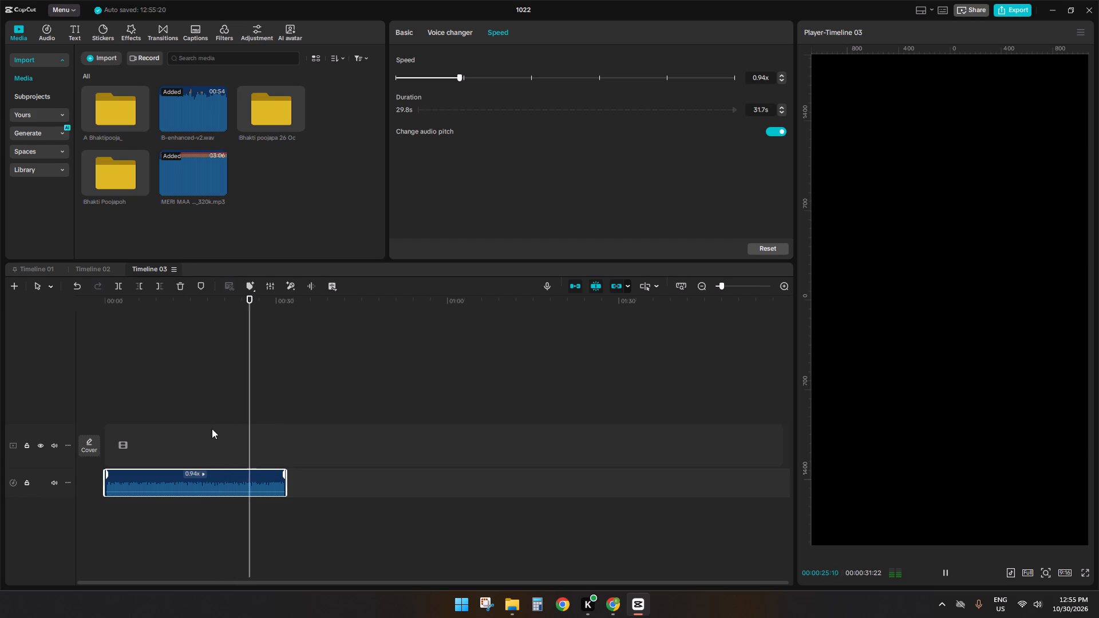
Replay the song from its start and park the playhead at 00:00:03:16.
left_click(228, 433)
left_click_drag(228, 433, 32, 423)
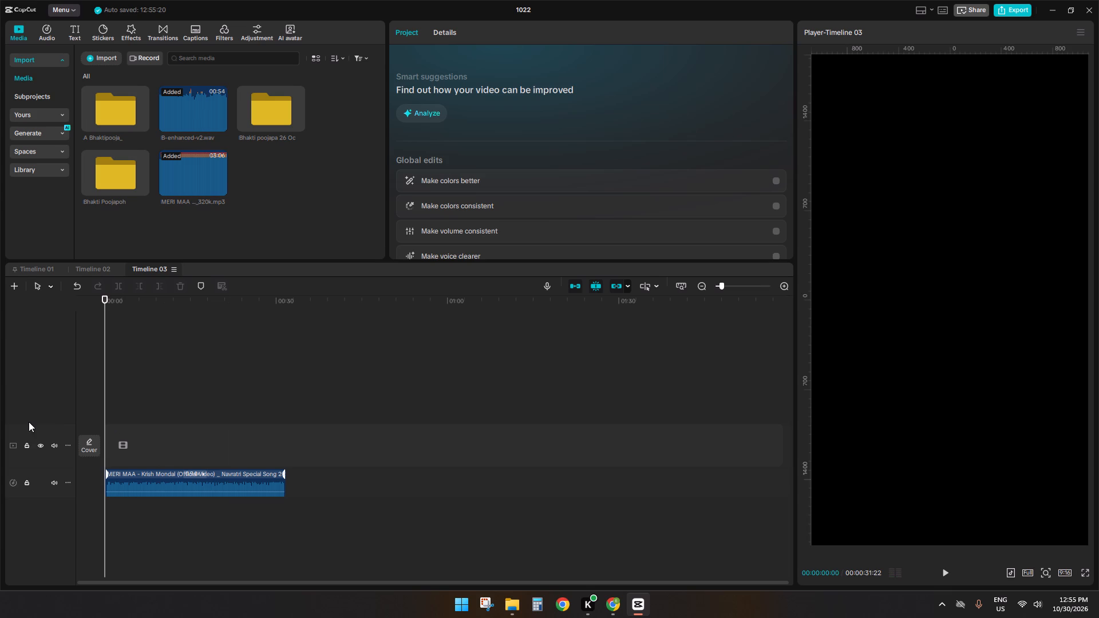
key("space")
scroll(116, 425, "up", 10, "ctrl")
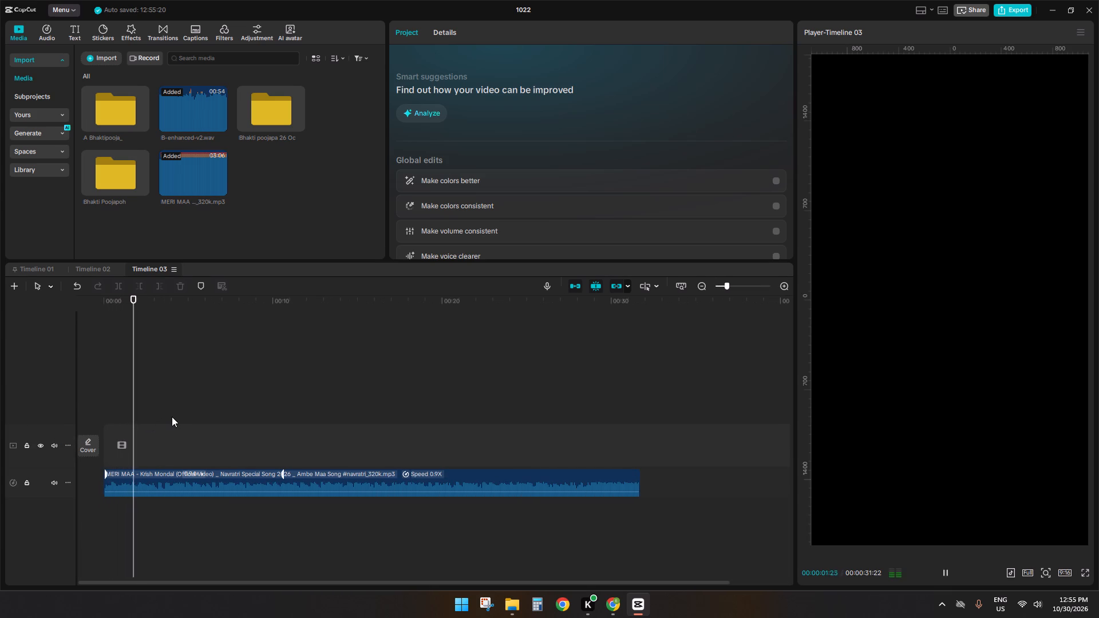
left_click(165, 449)
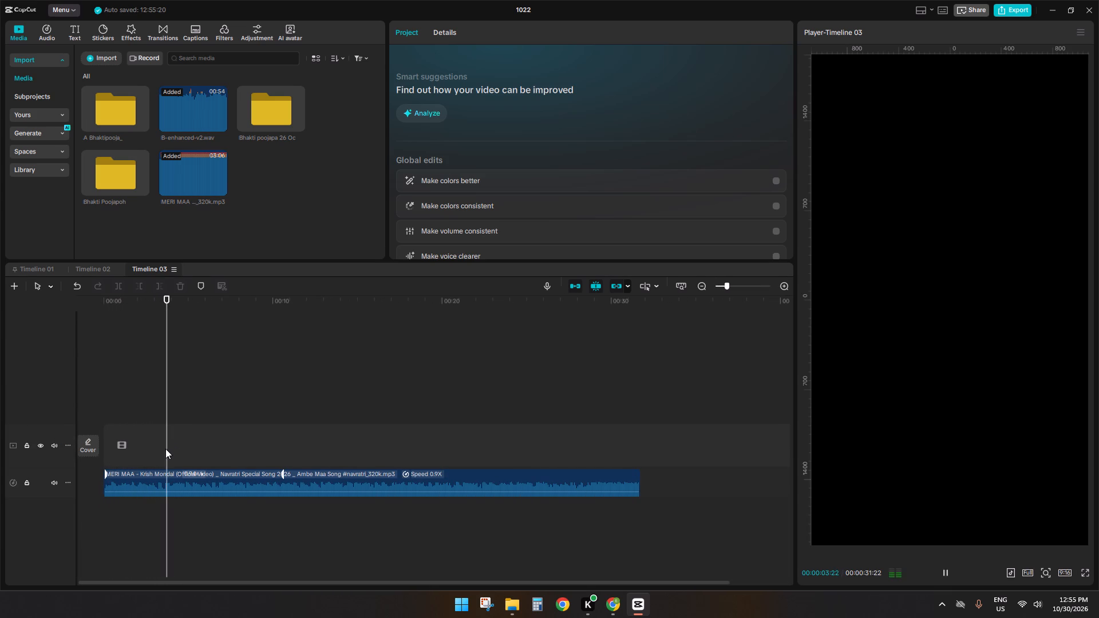
left_click_drag(165, 449, 163, 454)
double_click(120, 167)
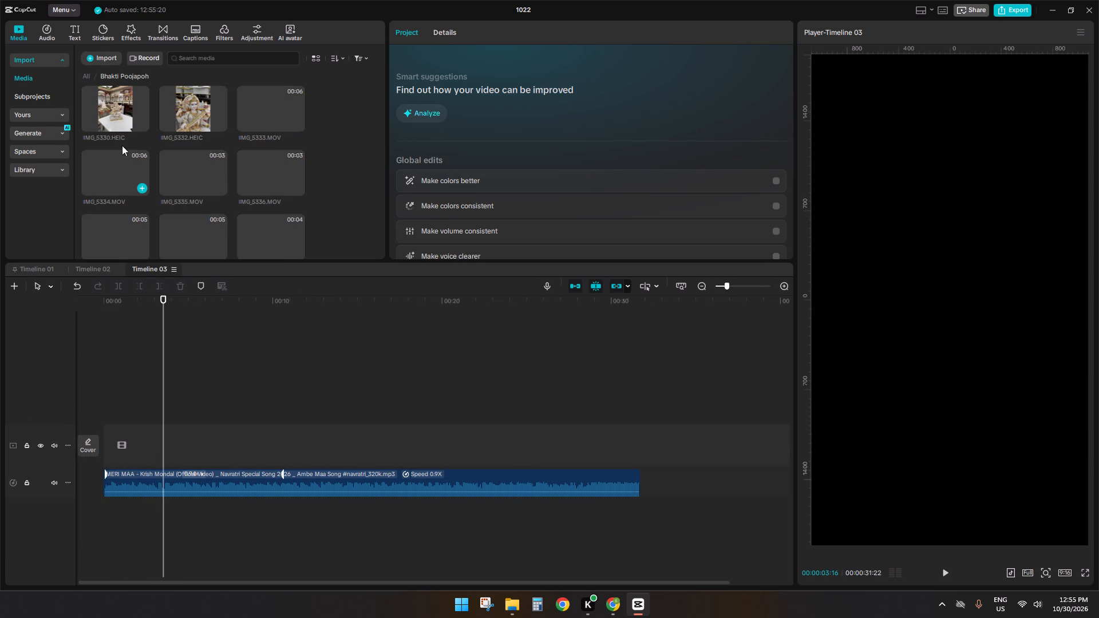
left_click(120, 116)
left_click(191, 110)
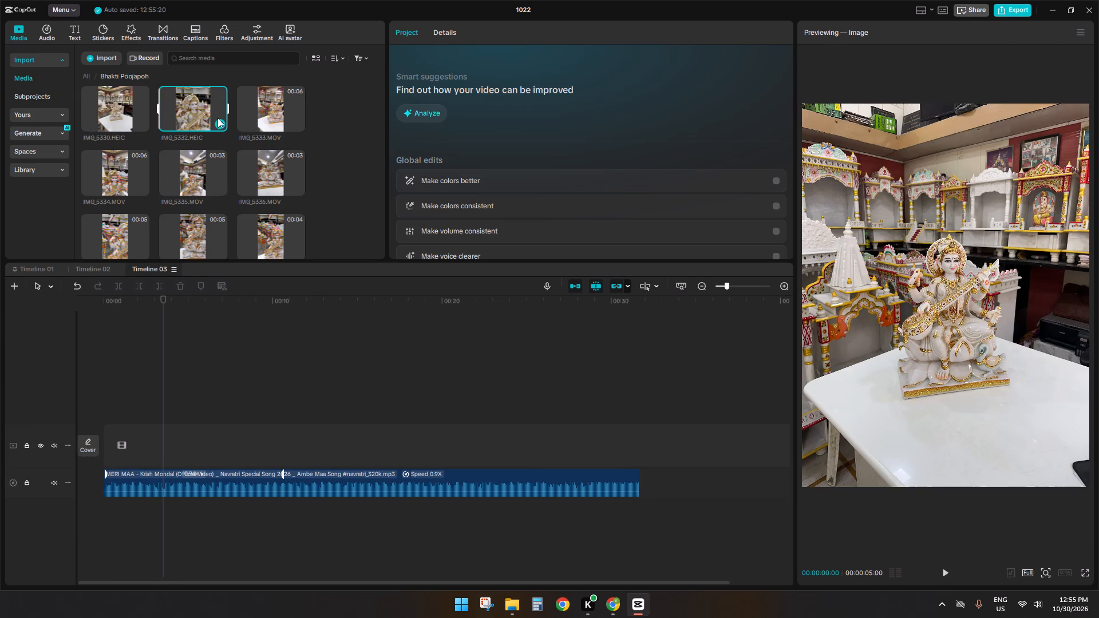
left_click(256, 116)
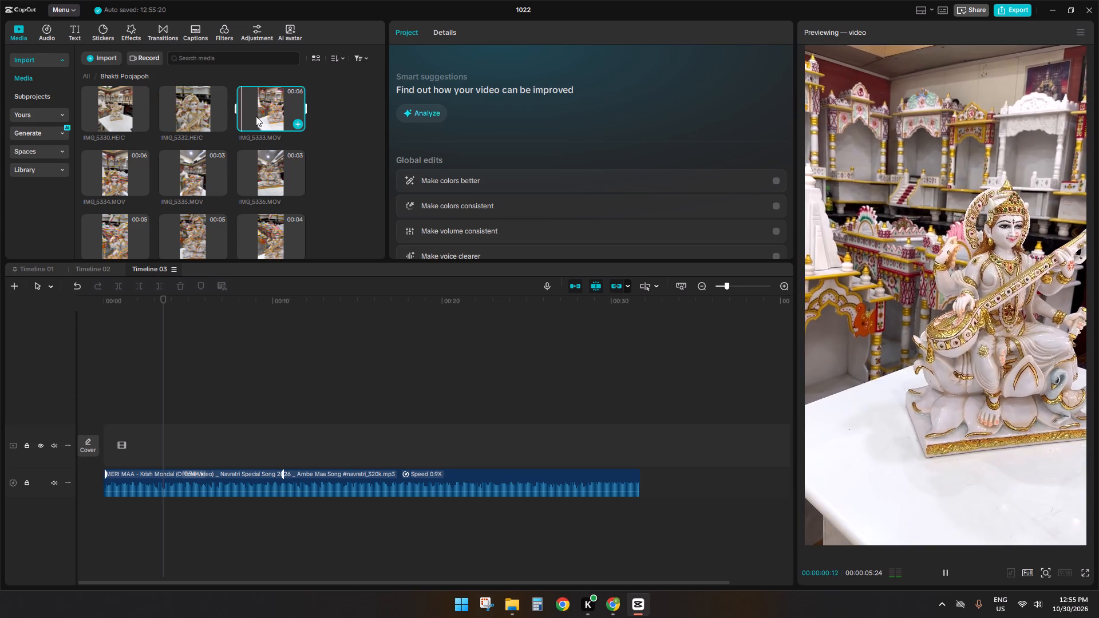
left_click(263, 179)
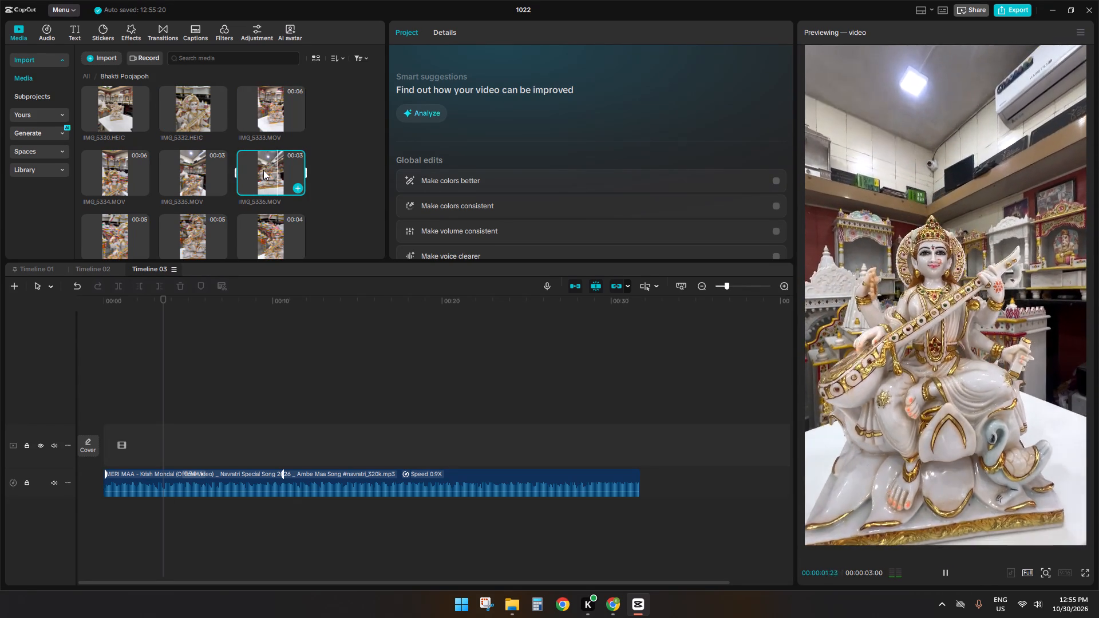
left_click_drag(263, 170, 102, 434)
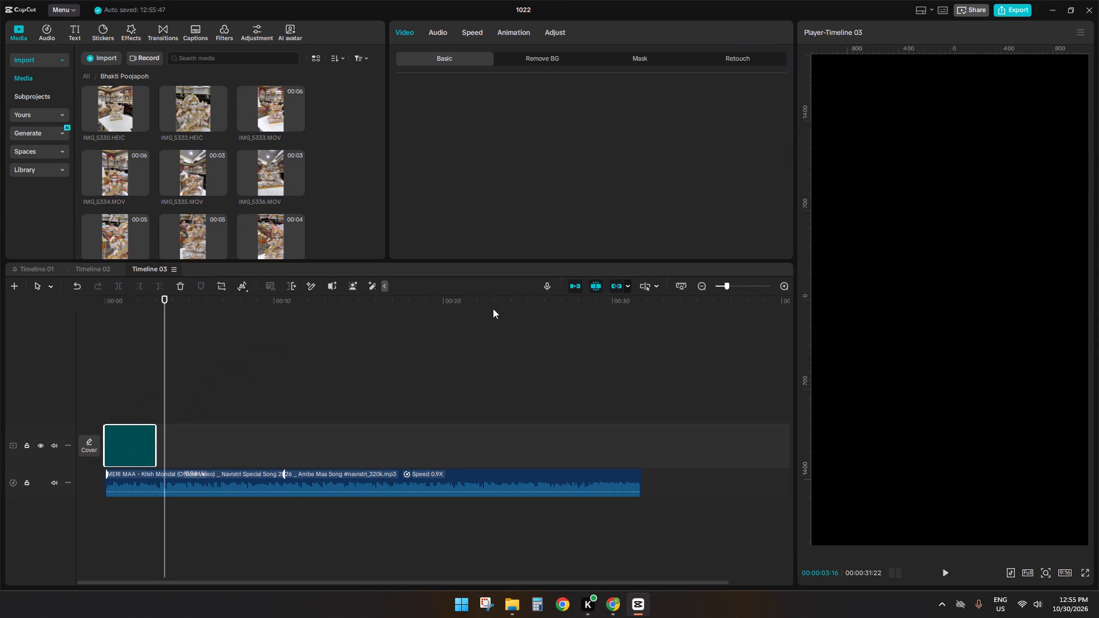
Slow IMG_5336.MOV to about 0.51x speed and enable Smooth slow-mo for it.
left_click(474, 39)
left_click(434, 101)
left_click(427, 103)
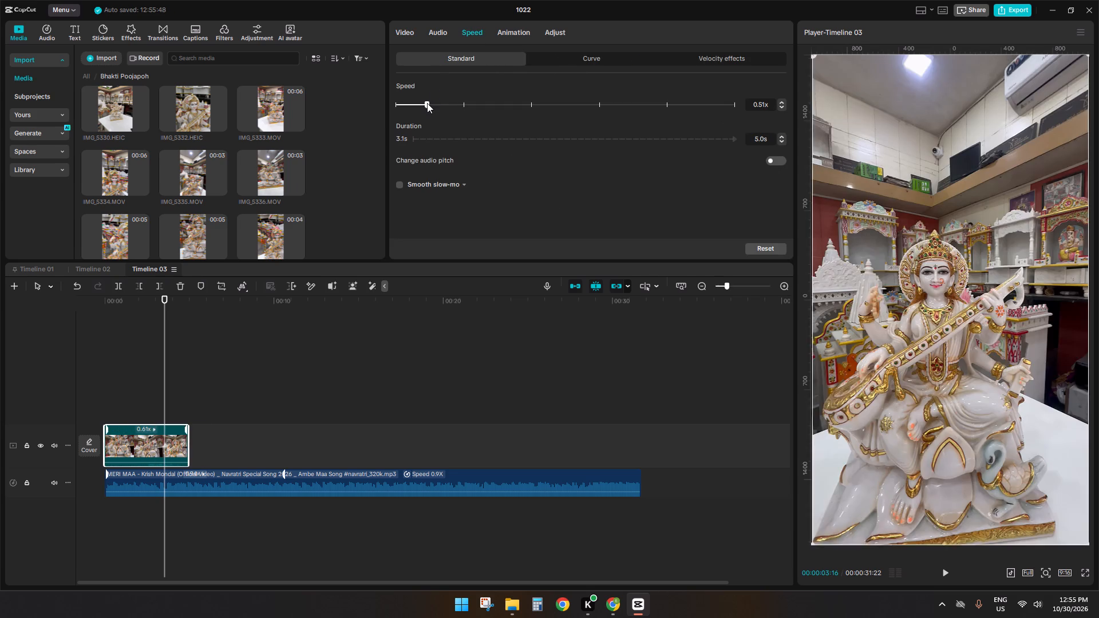
left_click(398, 186)
left_click(152, 391)
left_click_drag(152, 391, 140, 394)
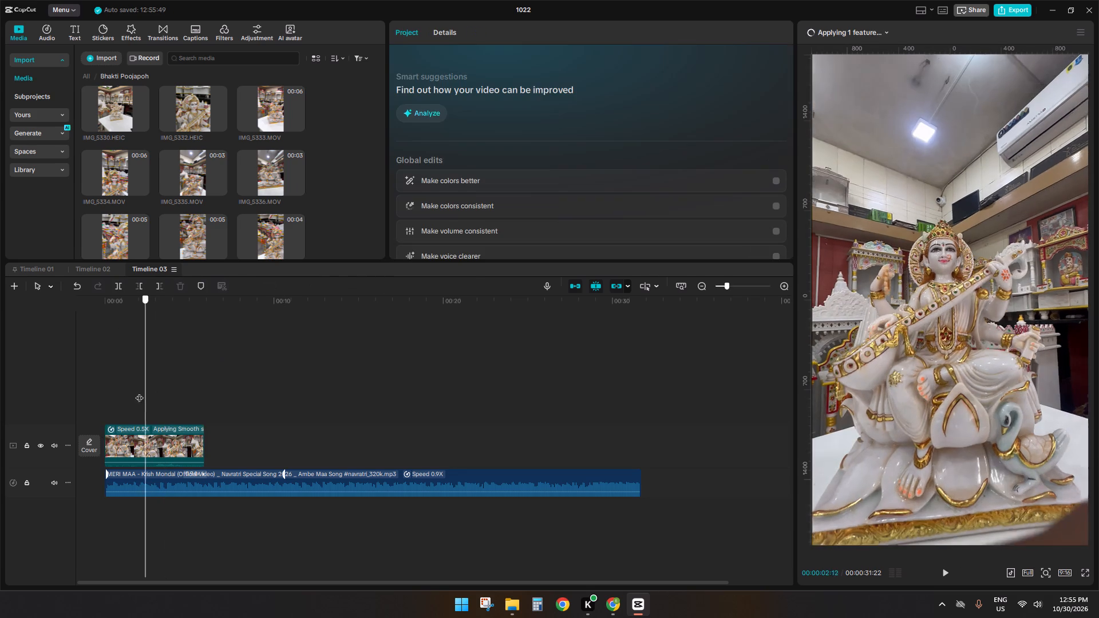
Look over the clips of Timeline 02 and play its opening.
left_click(88, 270)
scroll(253, 421, "down", 2, "ctrl")
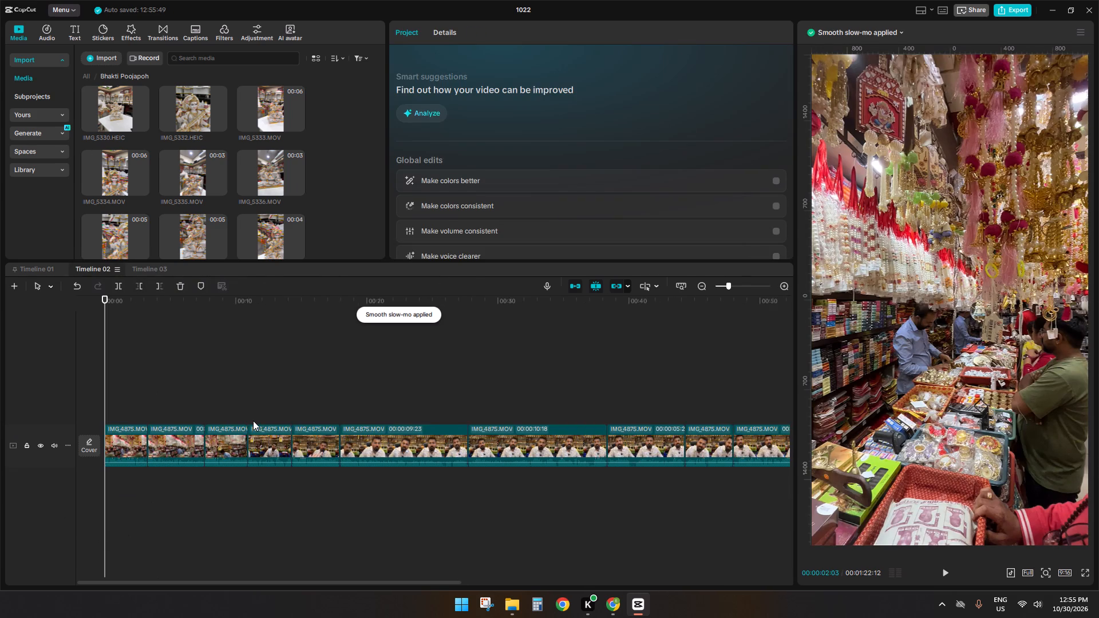
scroll(253, 421, "down", 10, "ctrl")
key("space")
scroll(225, 436, "up", 4, "ctrl")
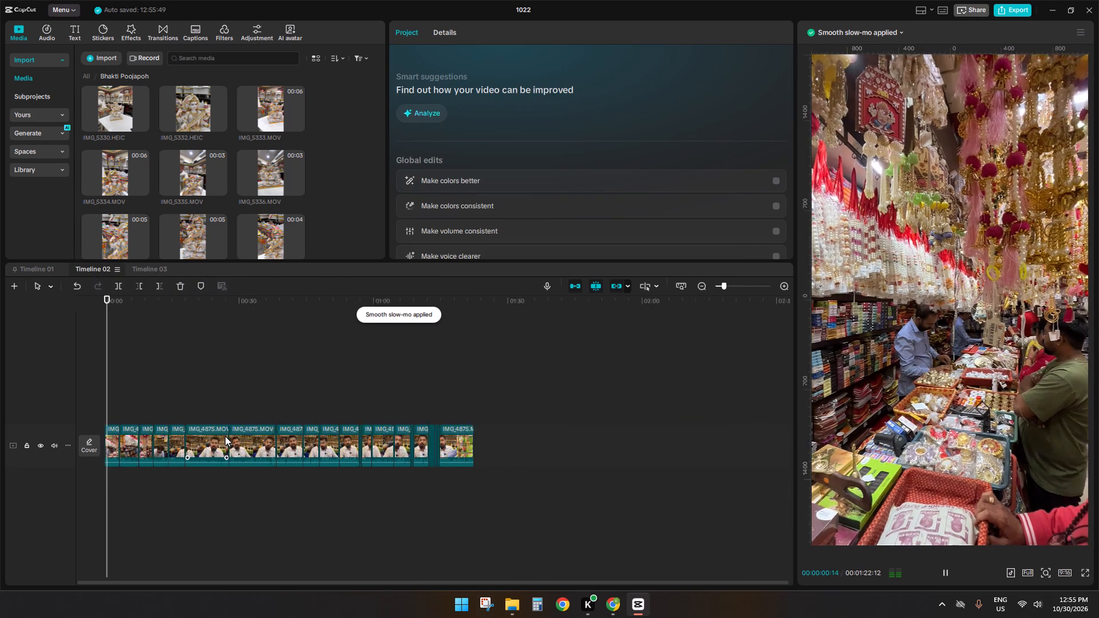
left_click(512, 404)
left_click_drag(512, 404, 23, 431)
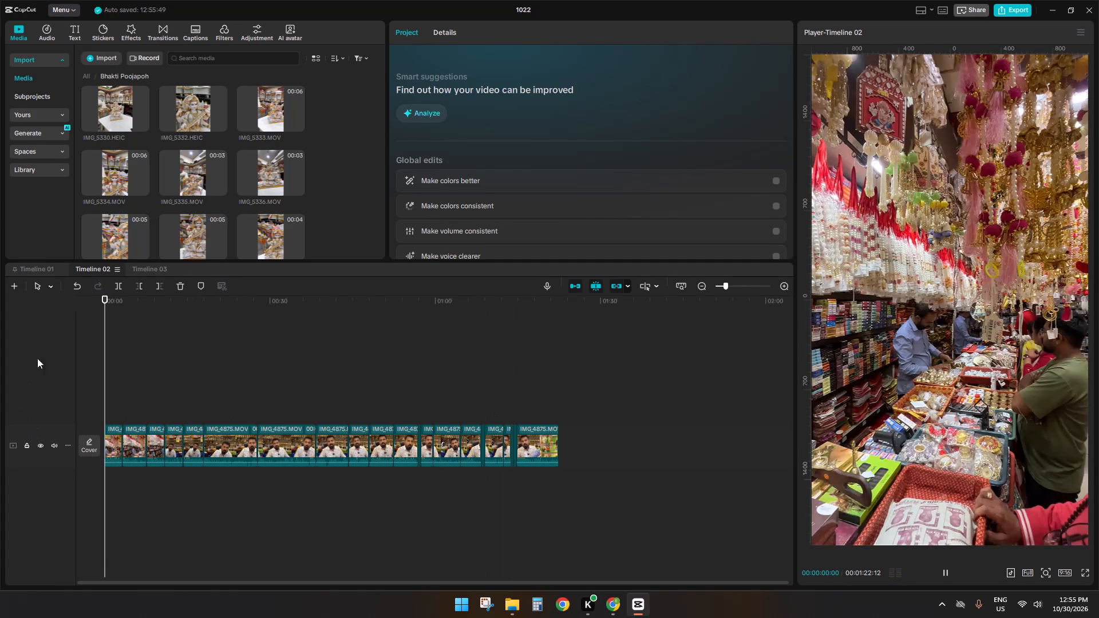
Go back to Timeline 03 and replay the slowed IMG_5336.MOV from the start with the song.
left_click(137, 264)
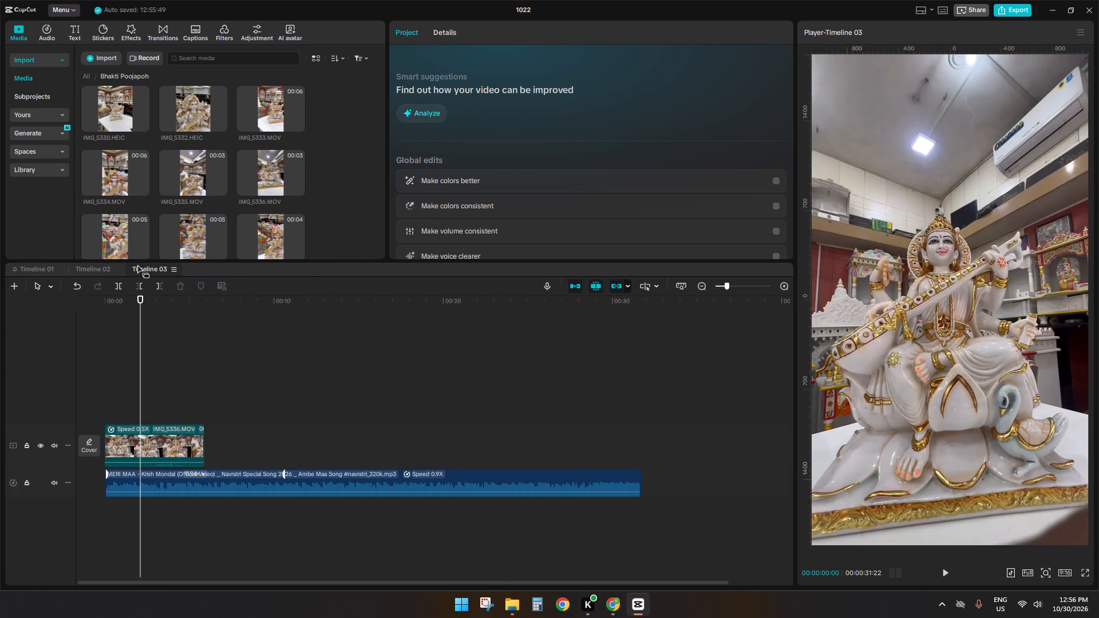
key("space")
left_click(147, 401)
left_click_drag(147, 401, 0, 409)
key("space")
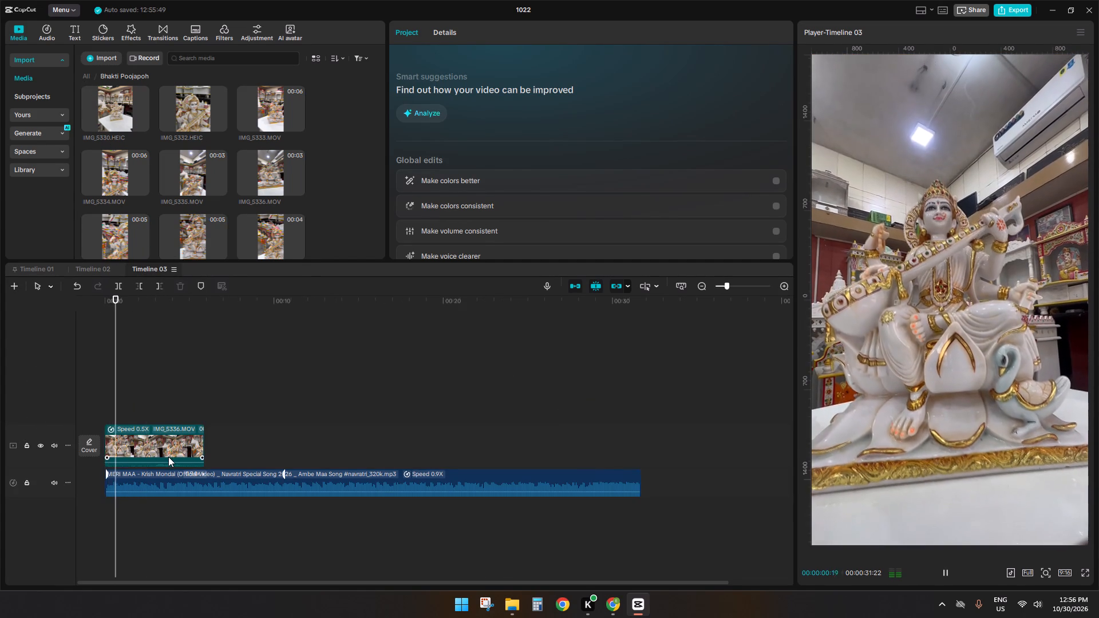
scroll(168, 457, "up", 3, "ctrl")
left_click(161, 451, "ctrl")
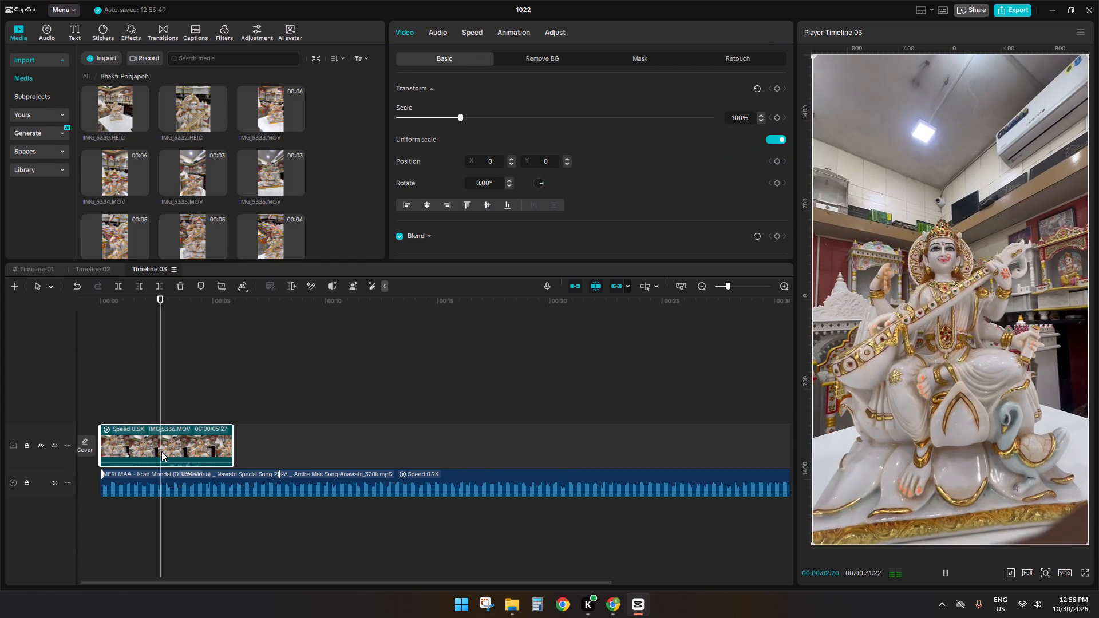
key("space")
Enlarge IMG_5336.MOV to 112% and shift it down to Y position -107 at 00:00:02:08.
left_click(171, 413)
left_click_drag(171, 413, 161, 417)
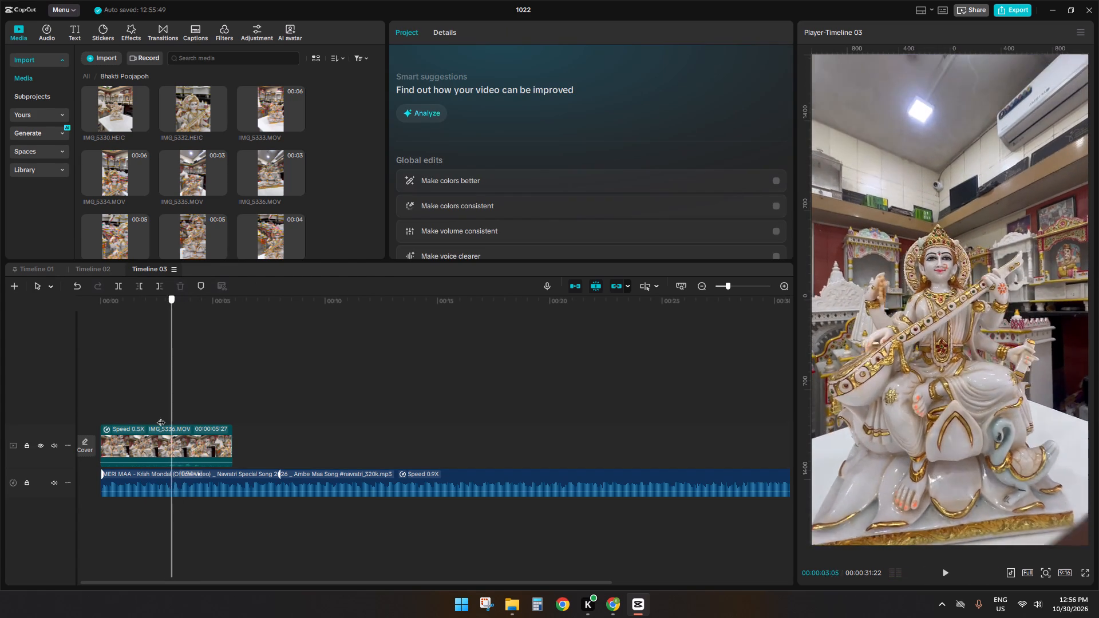
left_click_drag(161, 417, 152, 417)
left_click(160, 439)
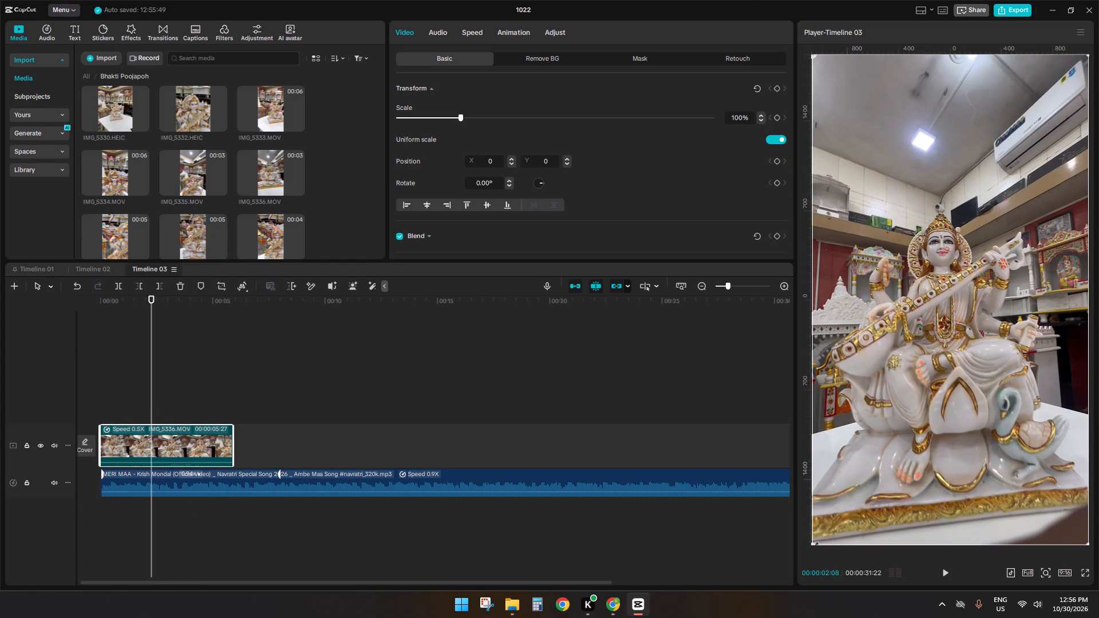
left_click_drag(811, 545, 788, 590)
left_click_drag(951, 446, 951, 450)
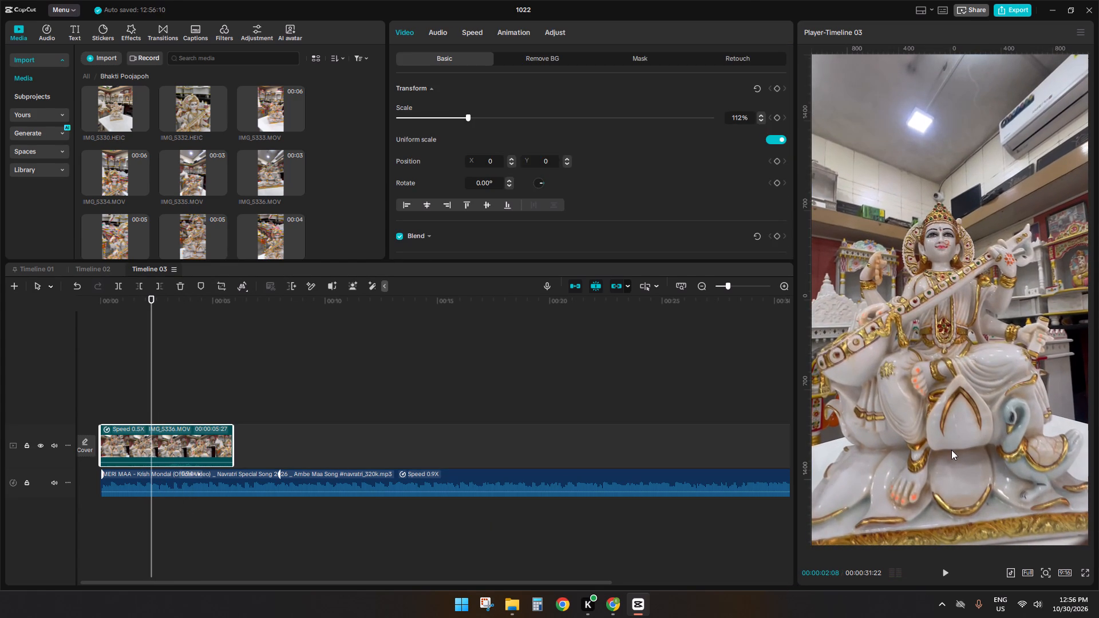
left_click_drag(951, 450, 951, 462)
right_click(951, 457)
left_click(950, 459)
left_click(949, 460)
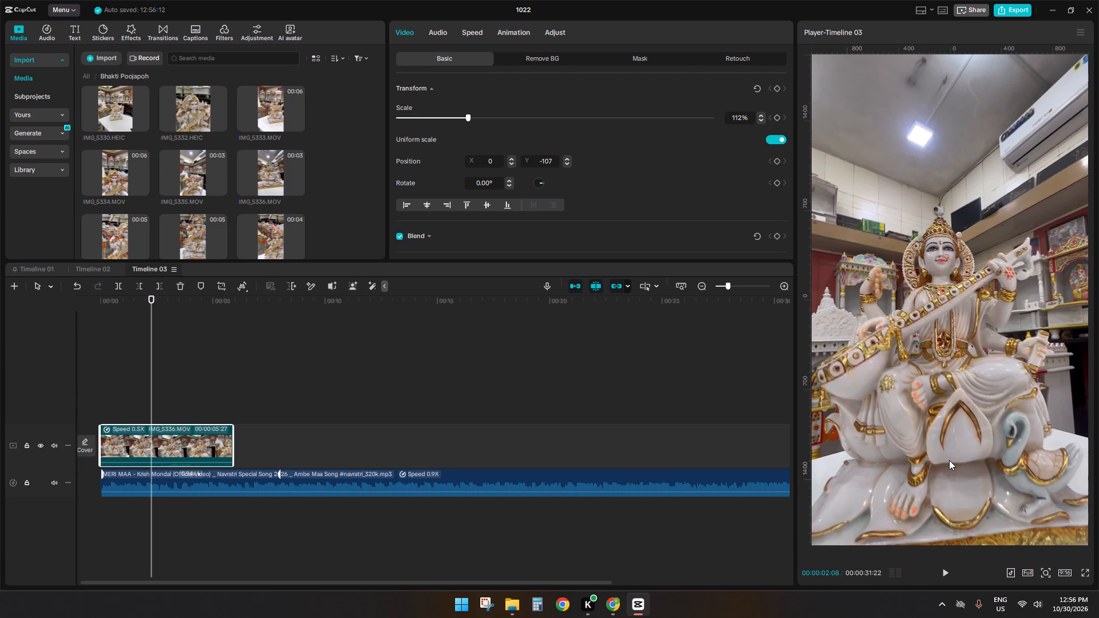
Replay the reframed clip from the start with the song to find its cut point.
left_click_drag(164, 394, 42, 399)
left_click(157, 397)
left_click_drag(157, 397, 16, 399)
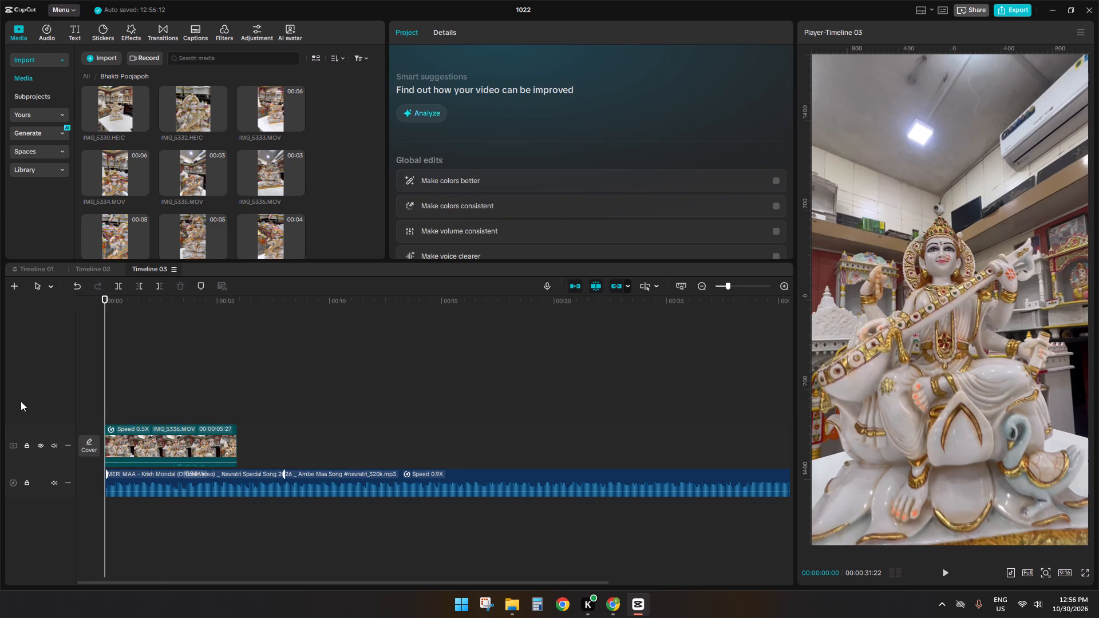
left_click(126, 431)
key("space")
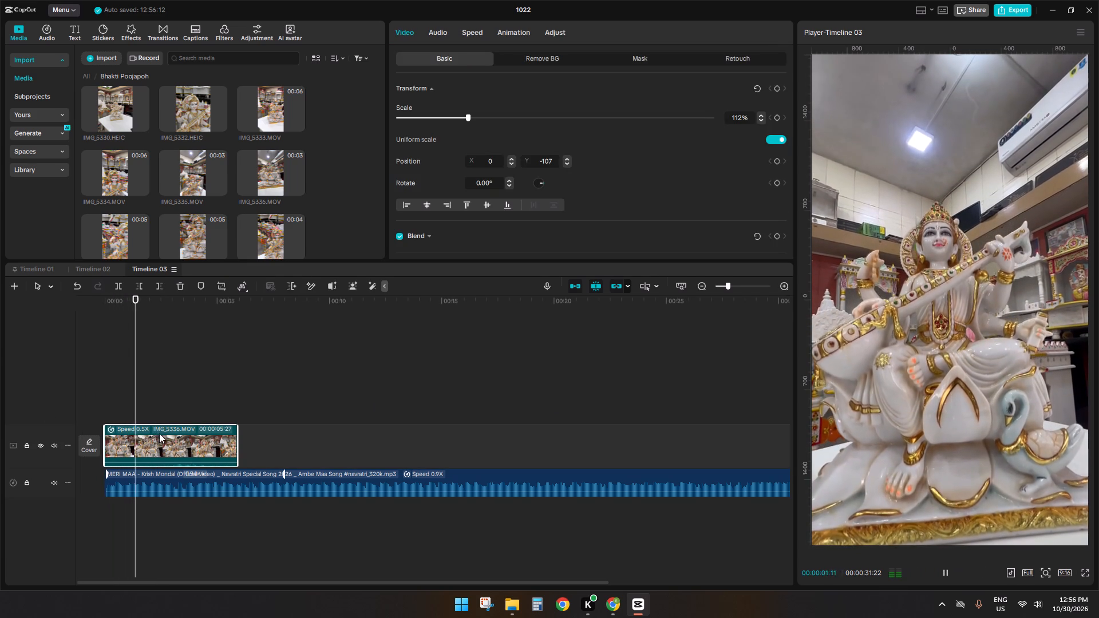
key("space")
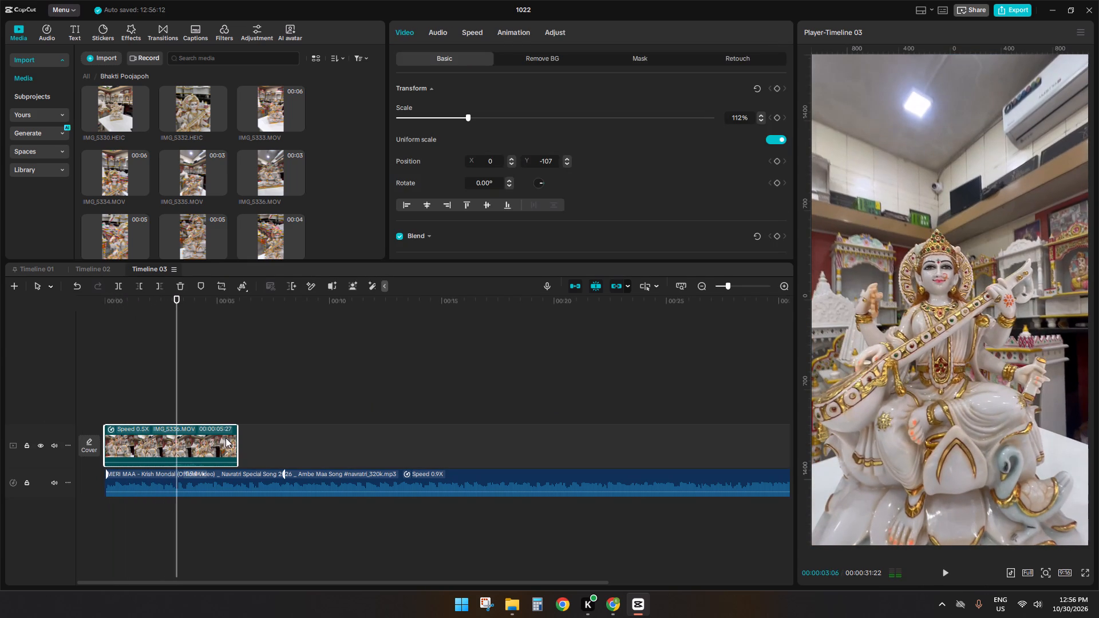
key("space")
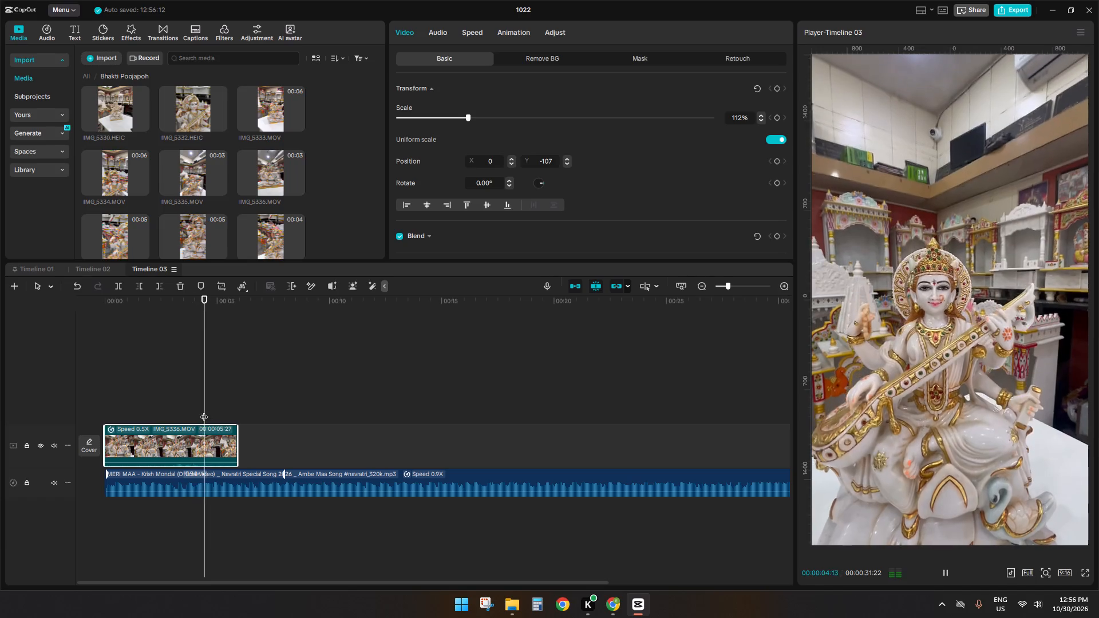
left_click(191, 409)
left_click_drag(191, 409, 62, 409)
key("space")
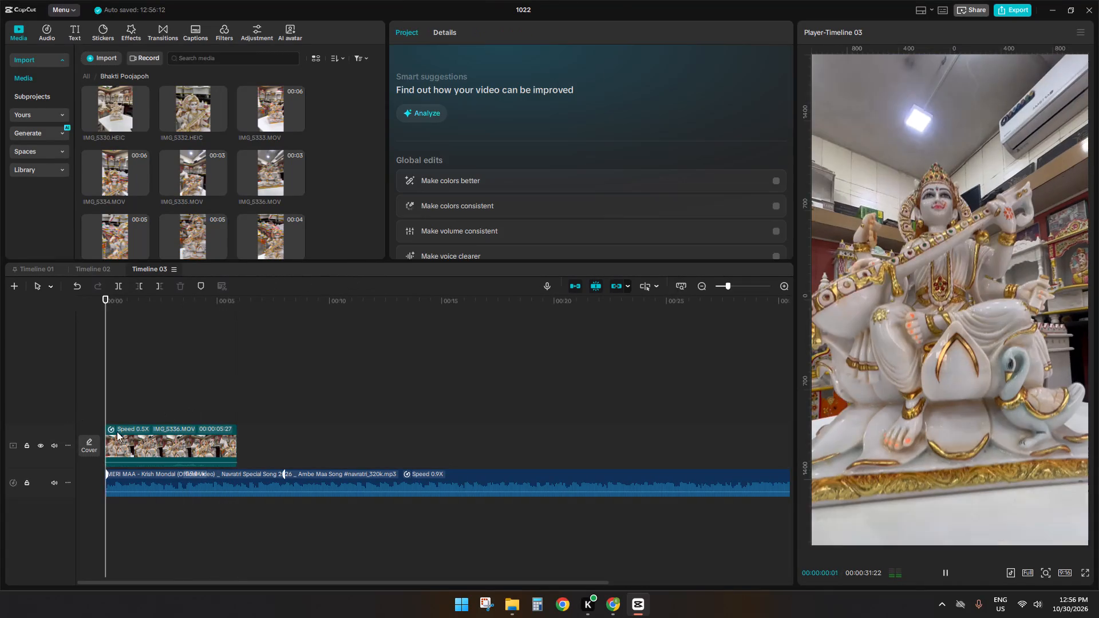
left_click(150, 442)
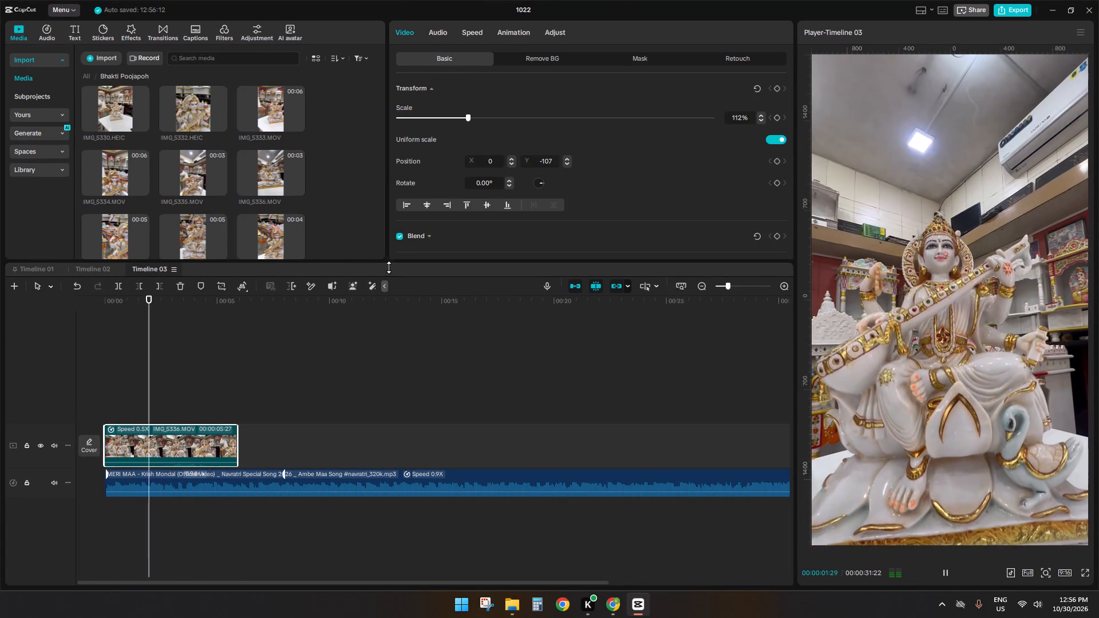
key("space")
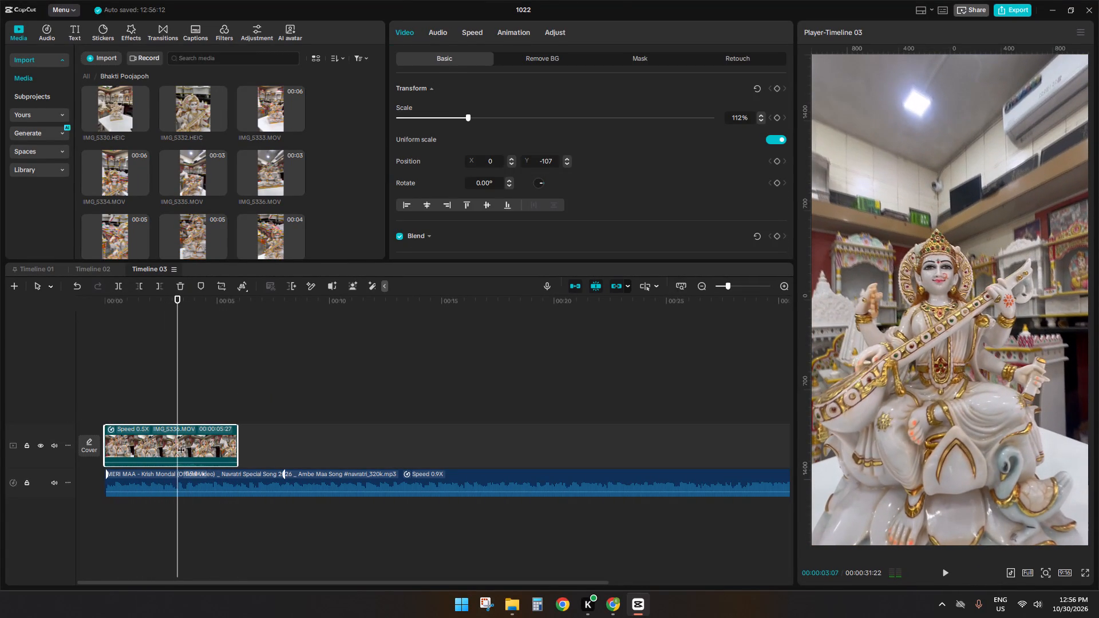
Split IMG_5336.MOV at 00:00:03:07 and delete the part after the cut.
key("space")
double_click(181, 406)
left_click(178, 439)
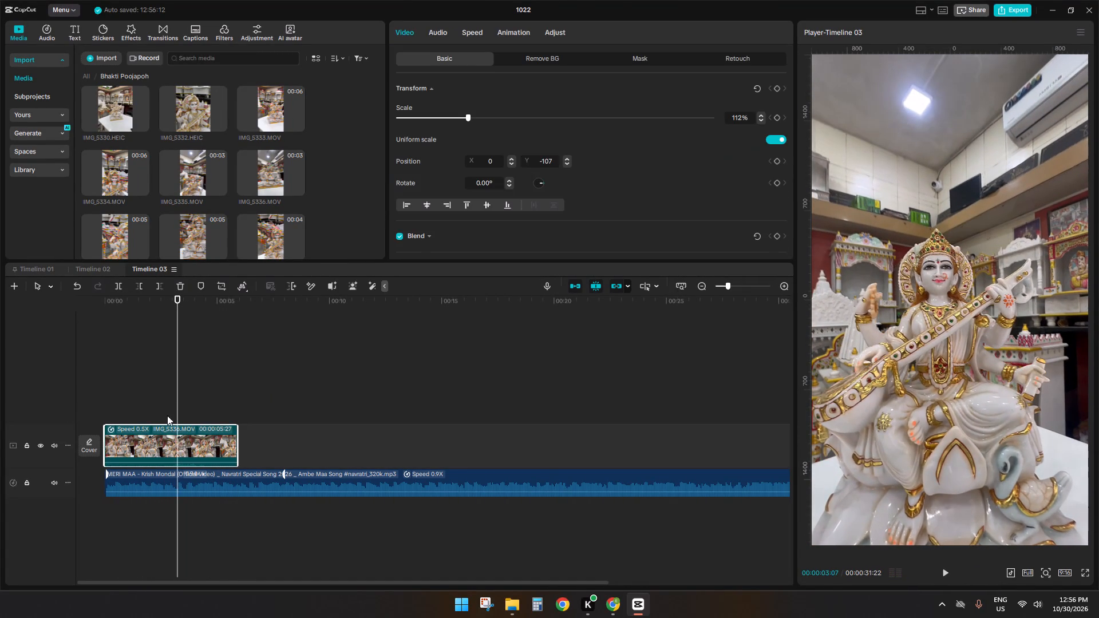
key("s")
key("d")
Preview more of the folder's media and add IMG_5335.MOV directly after the first clip, dismissing the HDR notice.
left_click(173, 101)
left_click(252, 118)
left_click(250, 175)
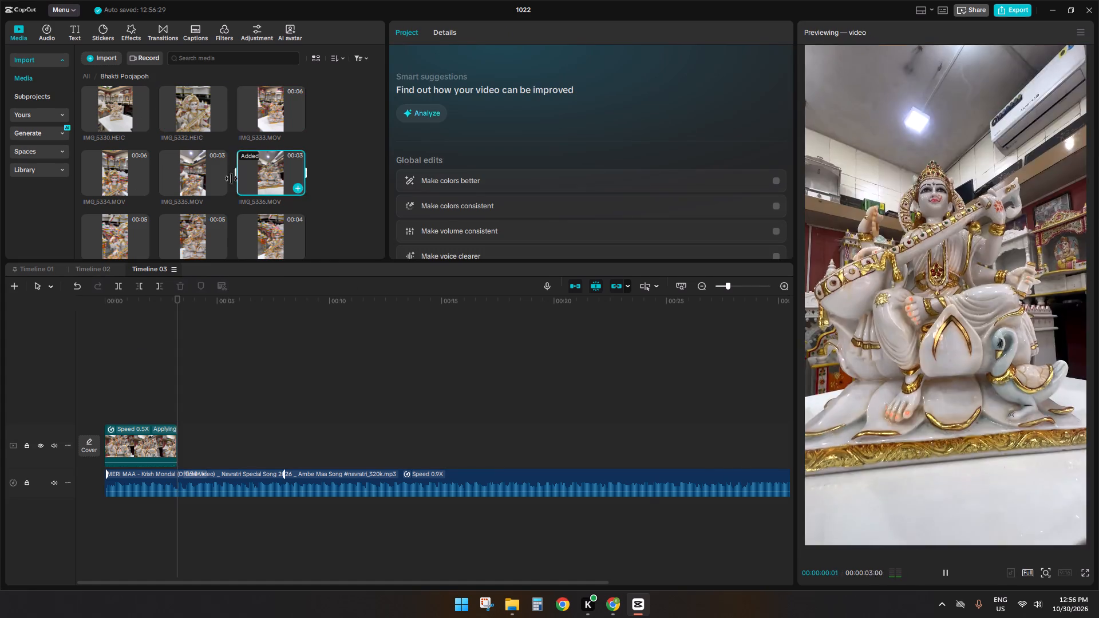
left_click(177, 178)
left_click_drag(188, 176, 194, 369)
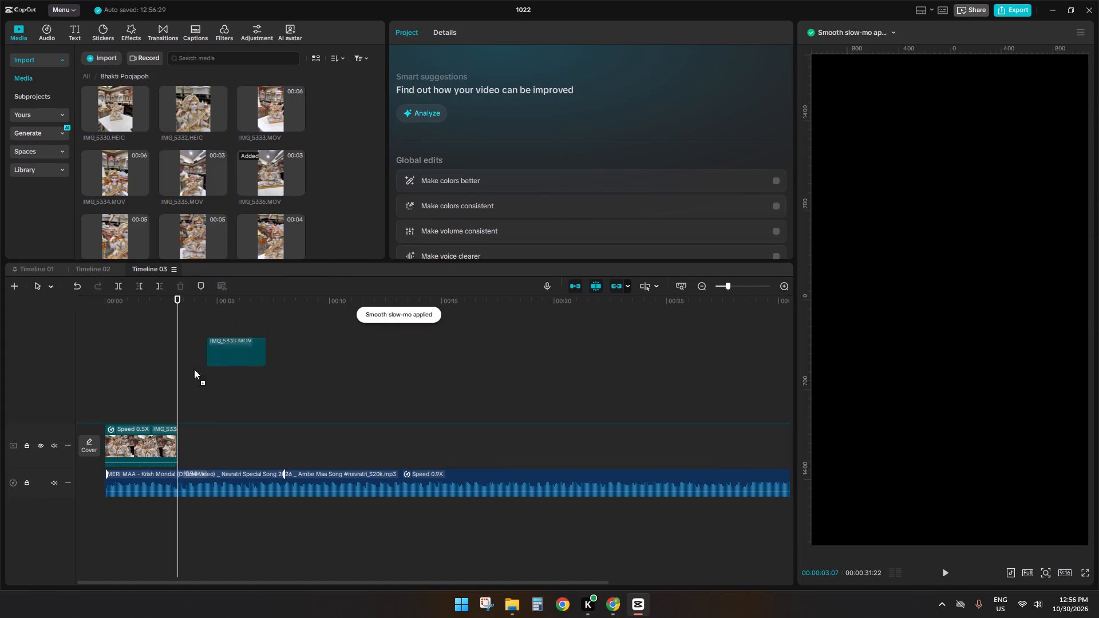
left_click_drag(194, 369, 176, 441)
left_click(508, 337)
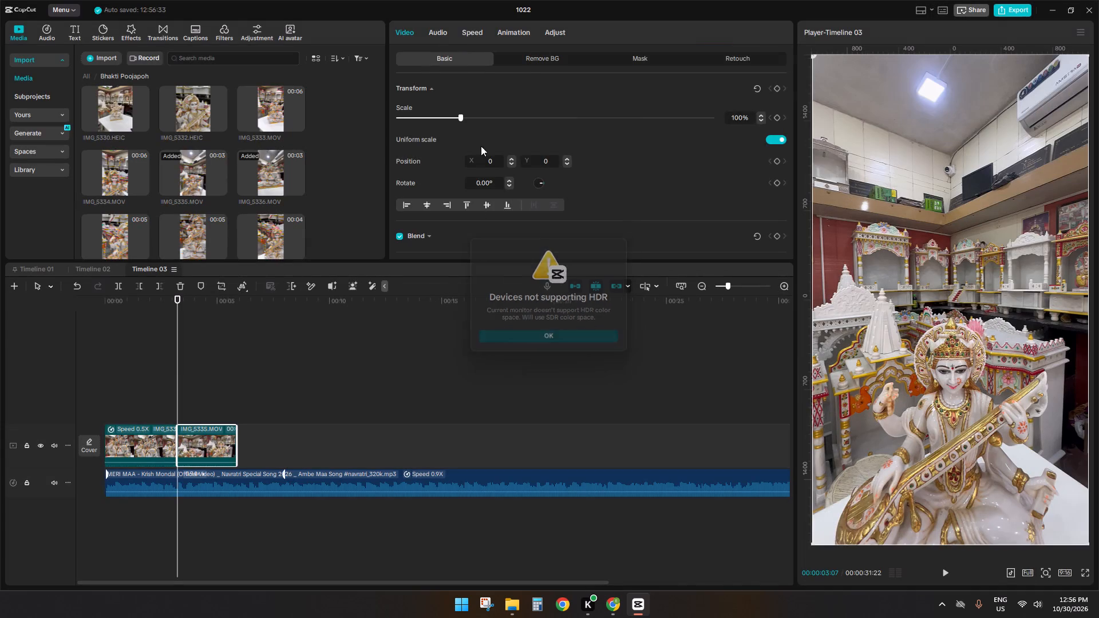
Slow IMG_5335.MOV to 0.60x speed and play it with the song, stopping at 00:00:06:22.
left_click(474, 31)
left_click(434, 105)
key("space")
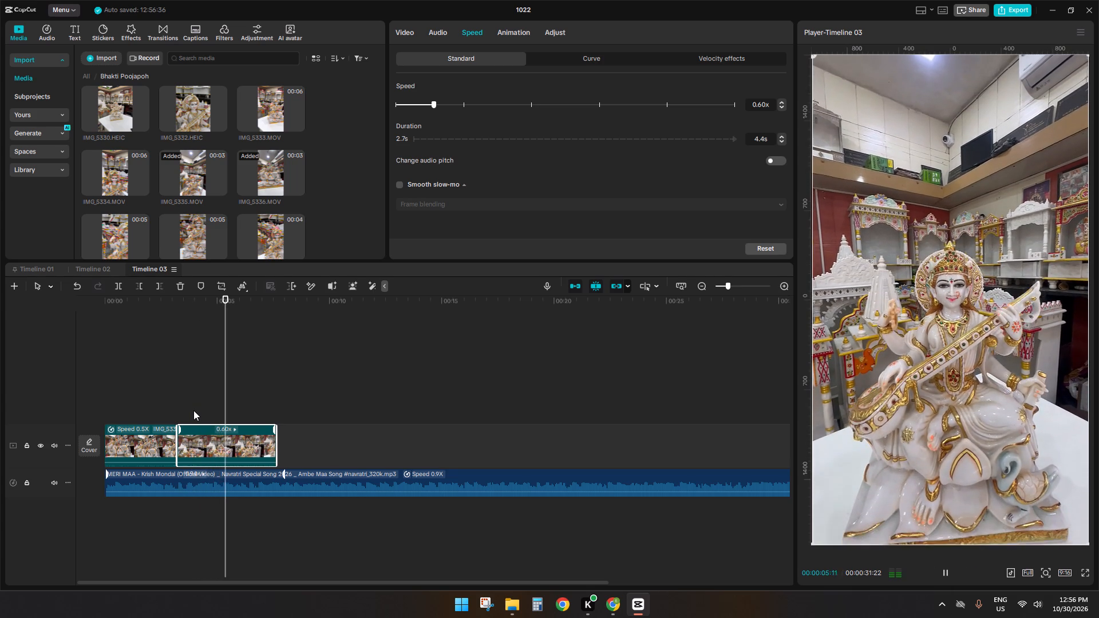
key("space")
key("space")
key("space")
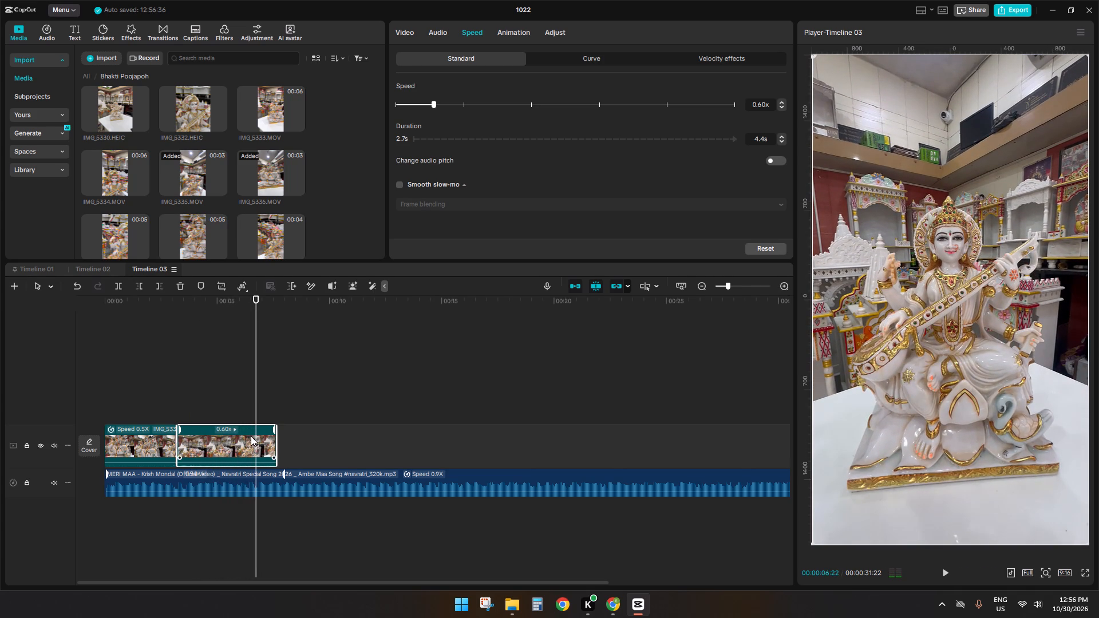
Trim the start of IMG_5335.MOV slightly and cut off its end at 00:00:06:22.
left_click(251, 441)
left_click_drag(179, 439, 189, 438)
type("sd")
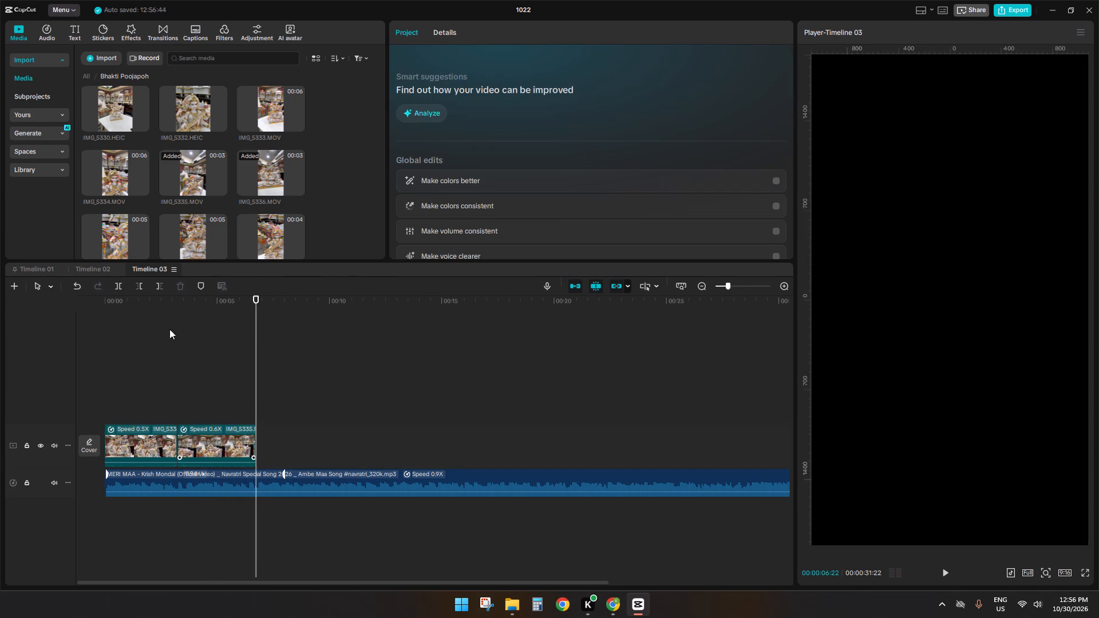
Preview IMG_5334.MOV and the five-second statue close-up below it, and add the close-up after IMG_5335.MOV.
key("space")
left_click(114, 172)
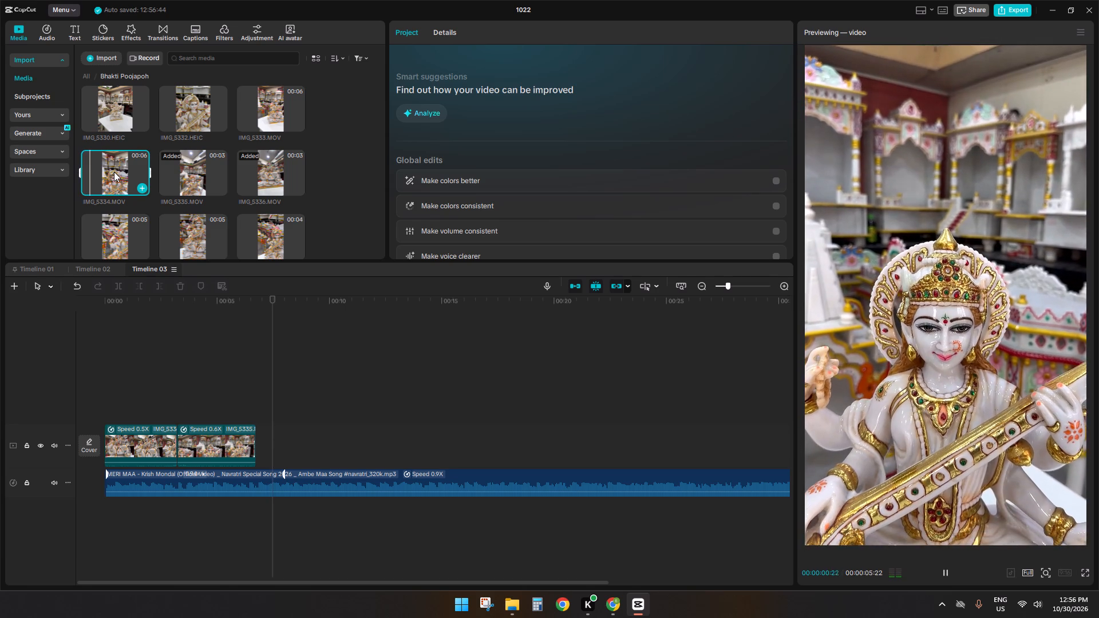
left_click(124, 241)
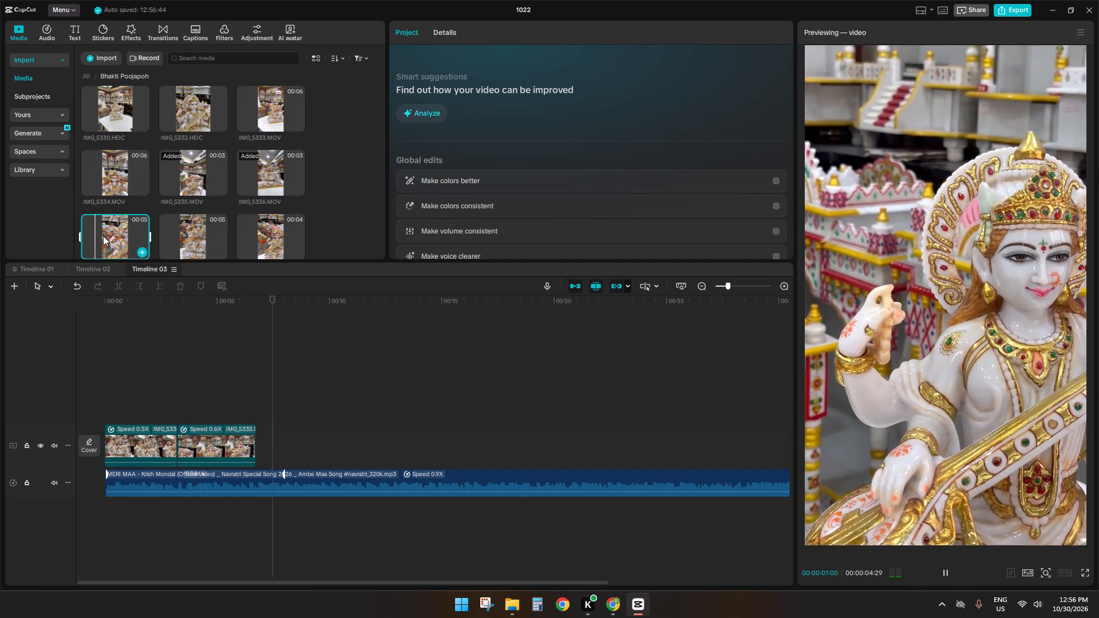
left_click_drag(96, 235, 252, 450)
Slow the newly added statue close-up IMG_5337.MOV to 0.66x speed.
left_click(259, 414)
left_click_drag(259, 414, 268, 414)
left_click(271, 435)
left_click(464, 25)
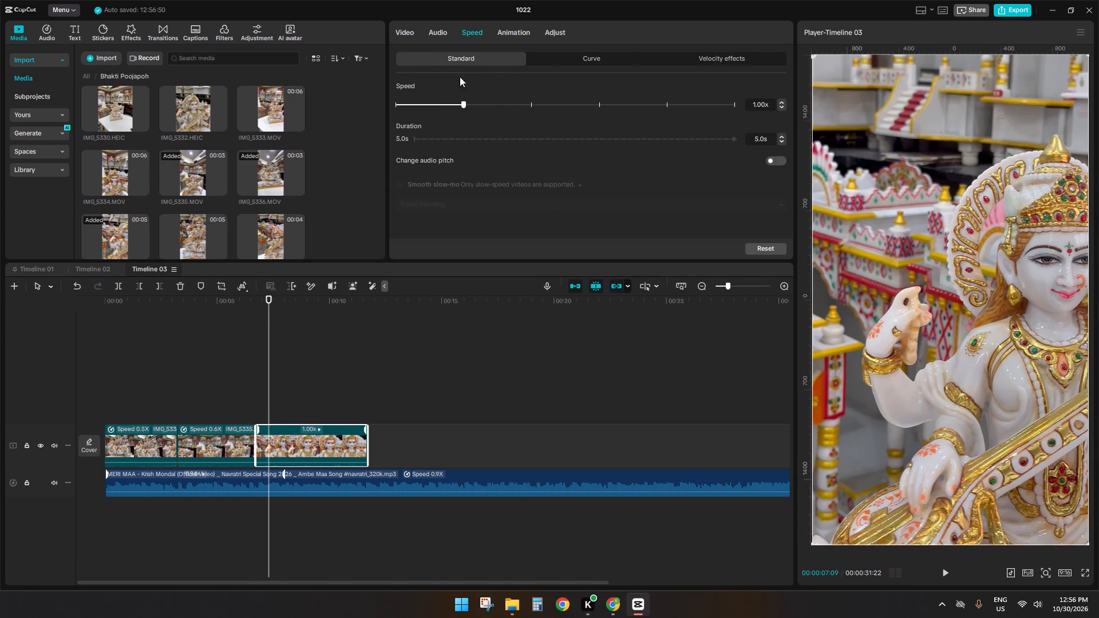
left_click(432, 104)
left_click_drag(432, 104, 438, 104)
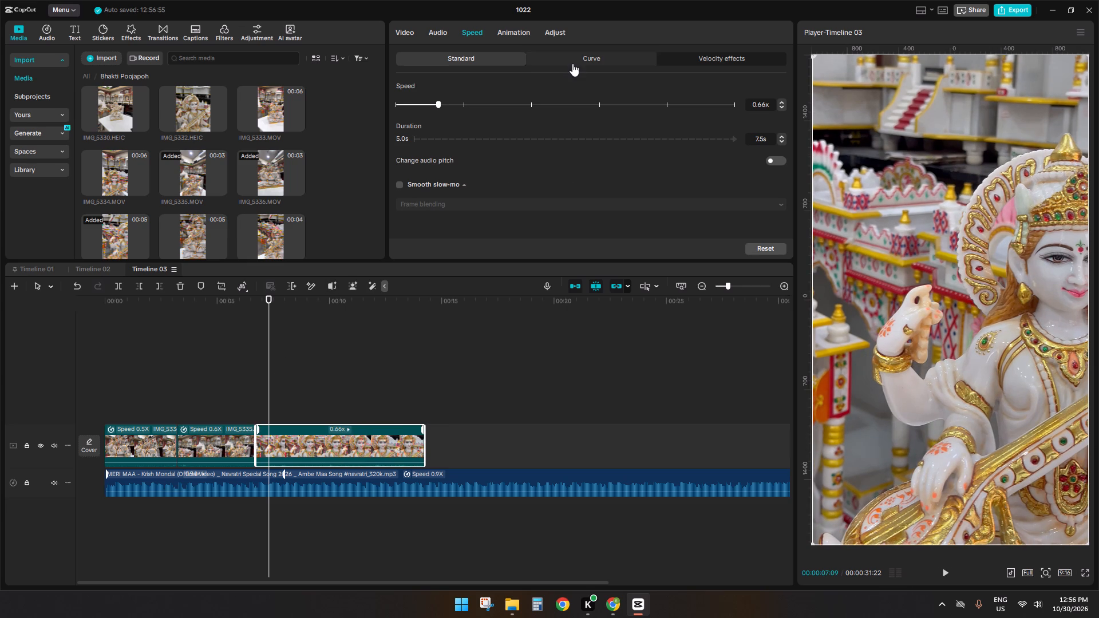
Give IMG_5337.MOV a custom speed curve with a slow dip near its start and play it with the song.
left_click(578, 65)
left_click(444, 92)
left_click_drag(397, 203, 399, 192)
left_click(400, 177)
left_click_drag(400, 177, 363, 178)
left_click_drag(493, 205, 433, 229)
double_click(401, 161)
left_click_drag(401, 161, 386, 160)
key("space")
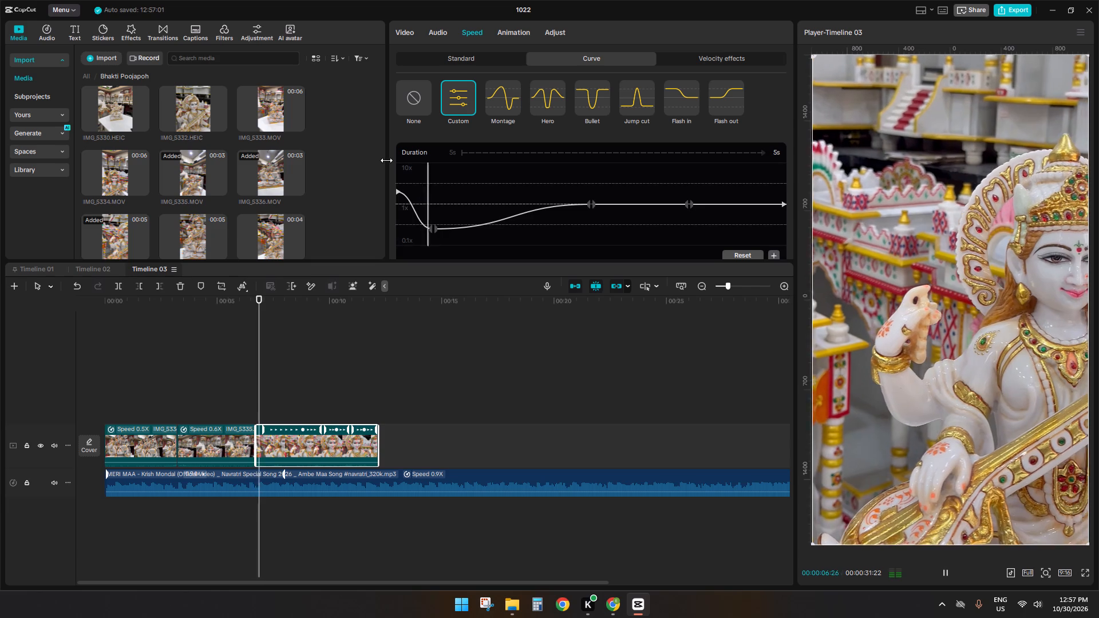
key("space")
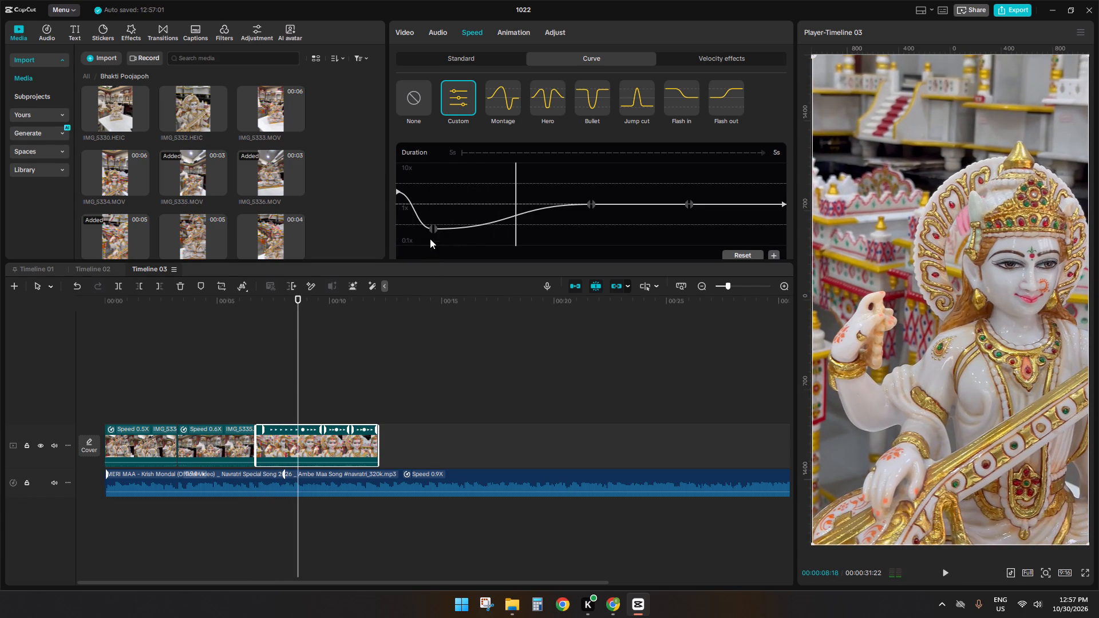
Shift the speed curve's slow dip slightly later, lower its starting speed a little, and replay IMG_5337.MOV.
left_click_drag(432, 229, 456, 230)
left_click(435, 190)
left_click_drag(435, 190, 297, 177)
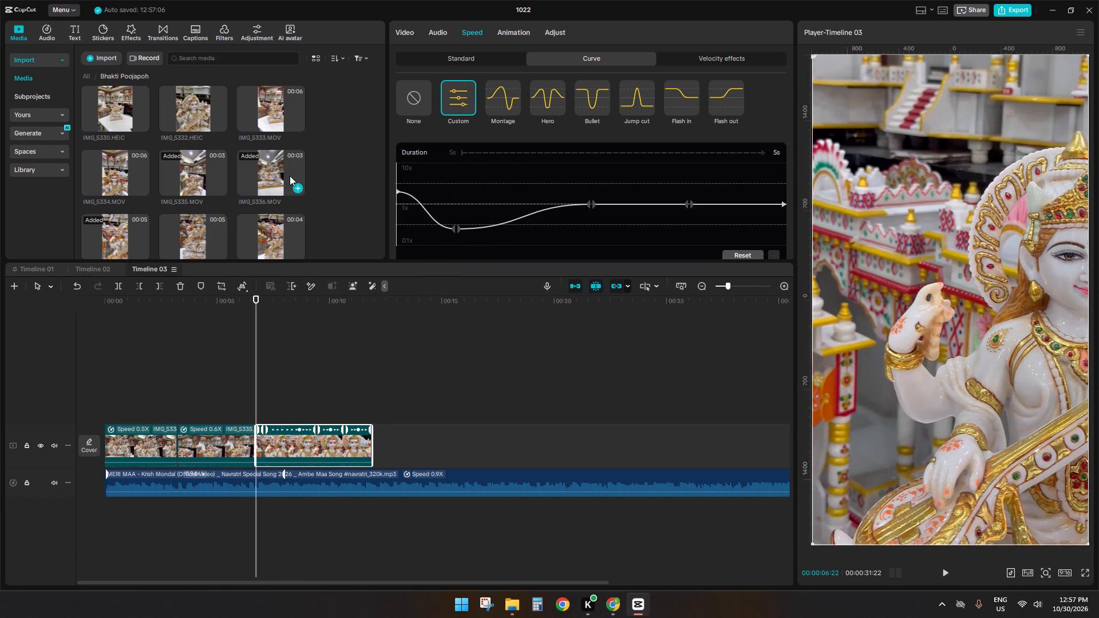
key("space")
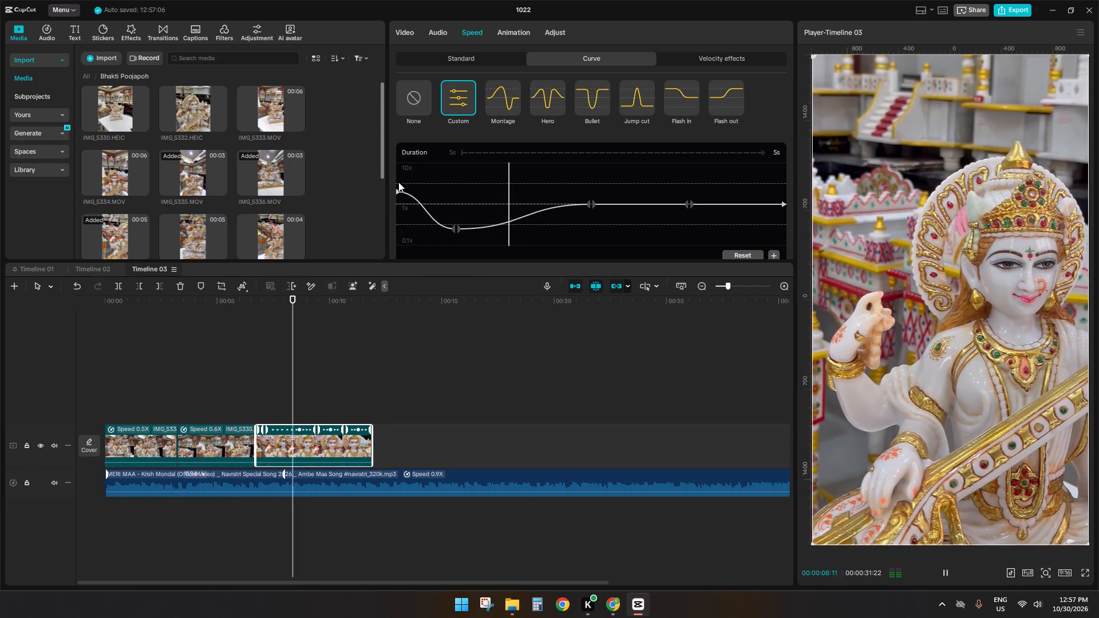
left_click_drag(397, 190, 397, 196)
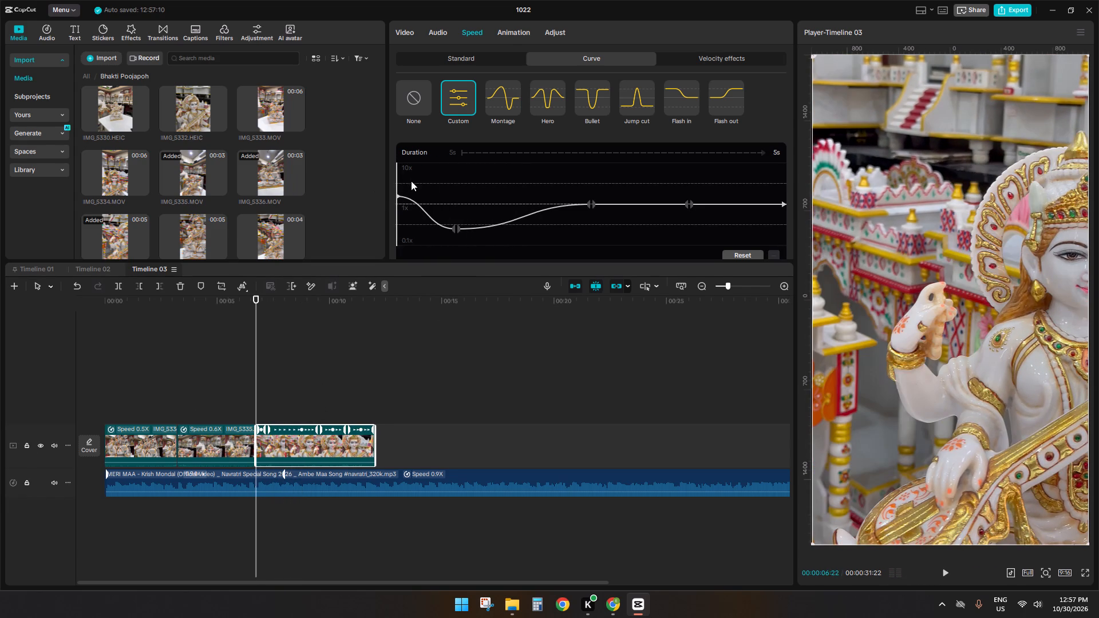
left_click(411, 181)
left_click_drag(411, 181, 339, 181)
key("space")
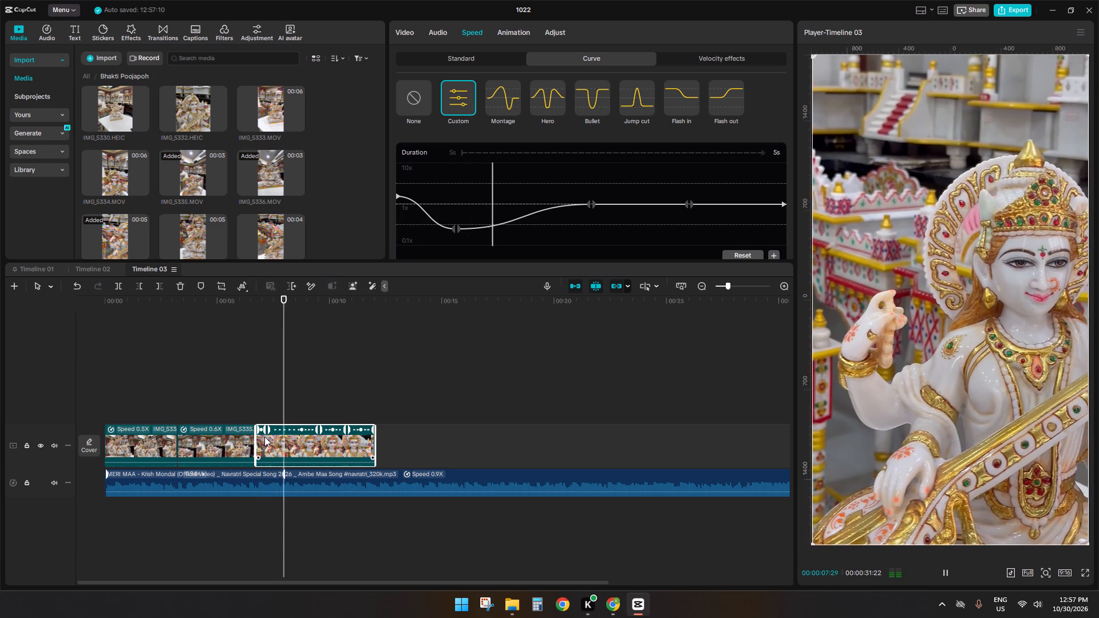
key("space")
Set IMG_5337.MOV to a standard 0.69x speed and trim about one second off its start.
left_click(456, 57)
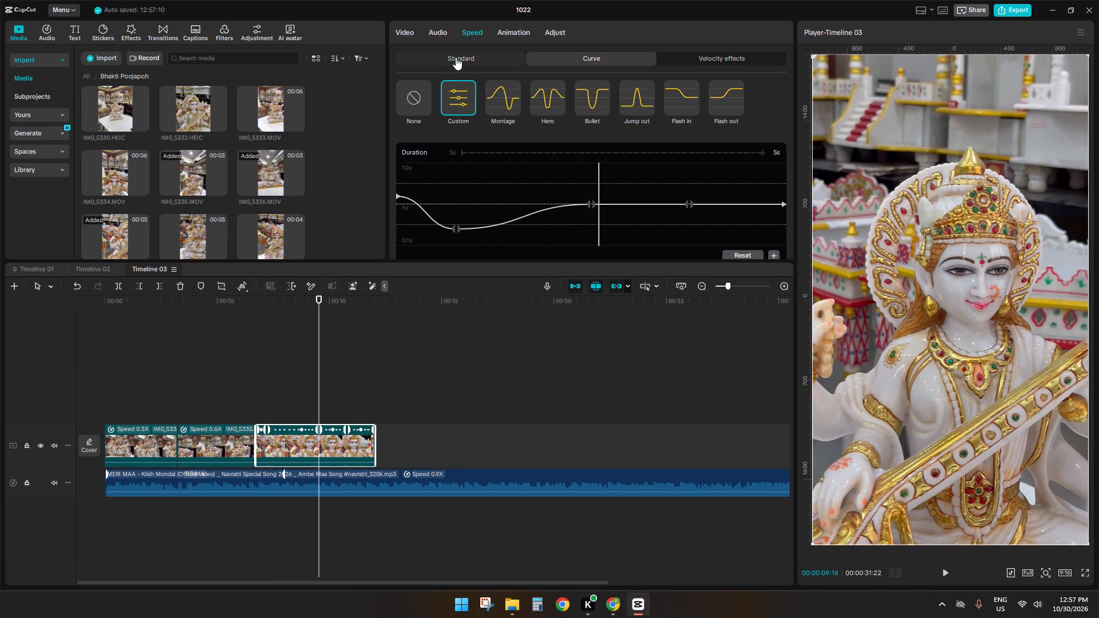
left_click(440, 104)
left_click_drag(259, 443, 274, 443)
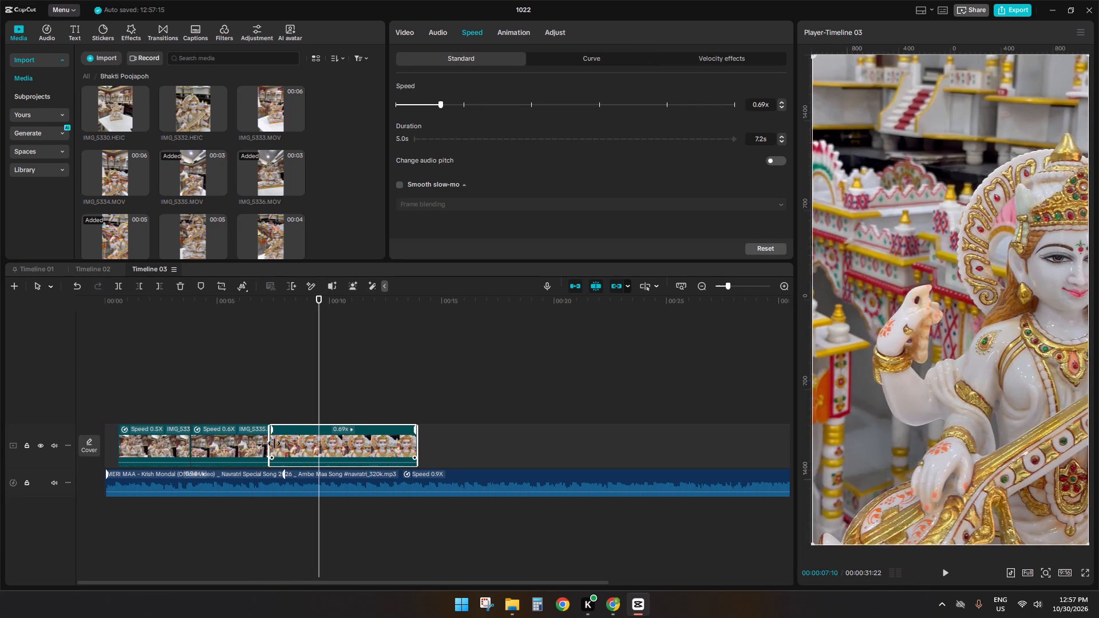
left_click_drag(274, 443, 281, 443)
left_click(258, 399)
Play IMG_5337.MOV with the song and cut off its end at 00:00:09:29.
key("space")
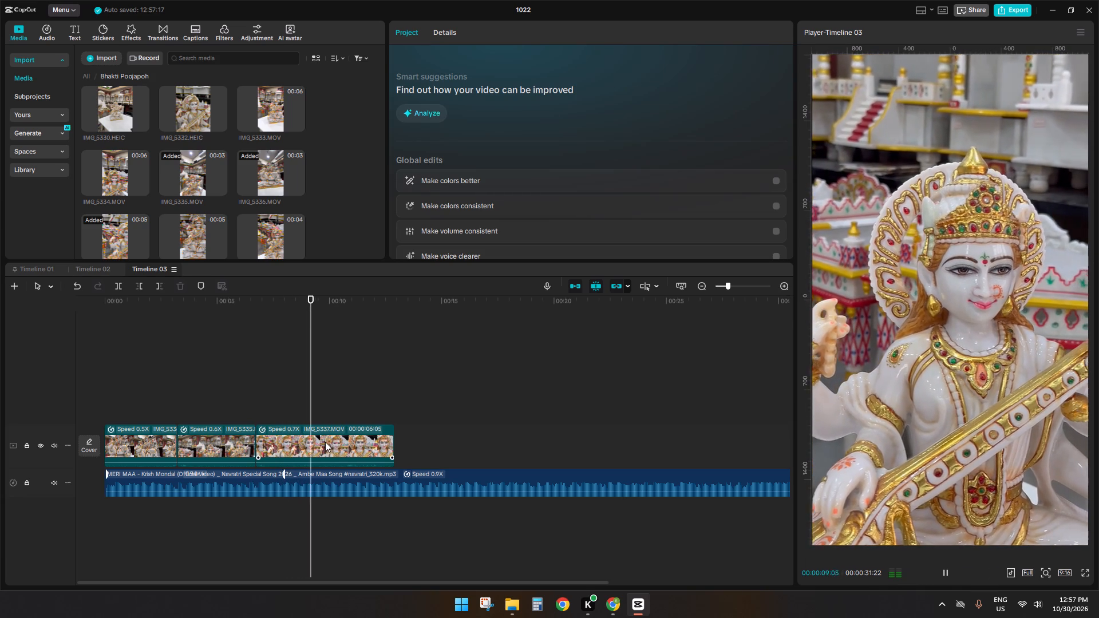
key("space")
left_click(327, 445)
key("s")
key("d")
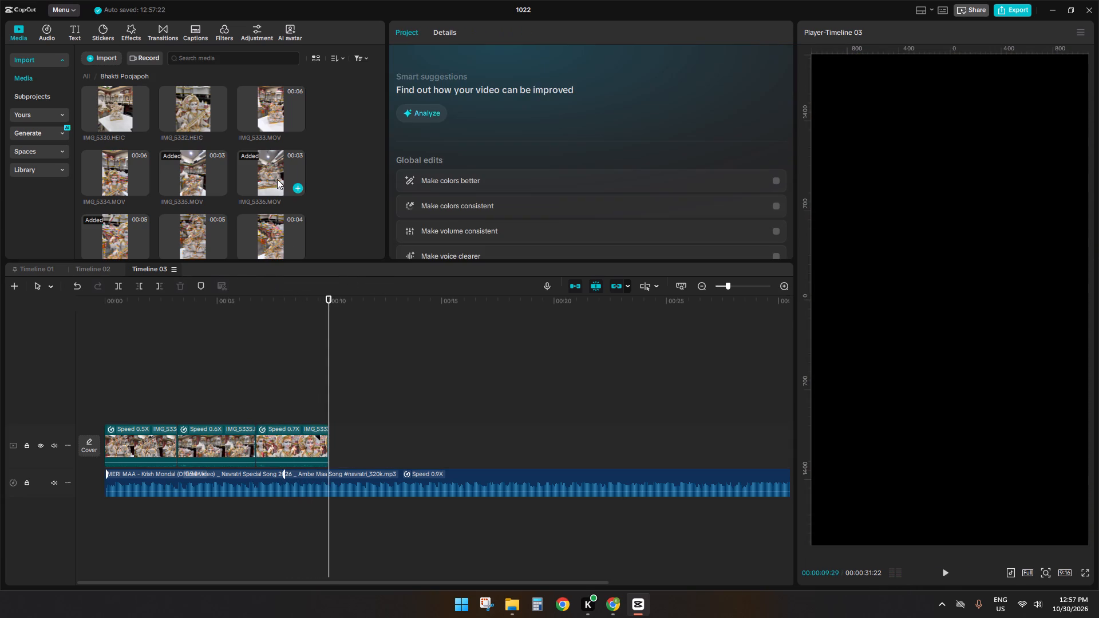
Preview IMG_5339.MOV, IMG_5338.MOV and other folder clips, and add IMG_5334.MOV directly after IMG_5337.MOV.
left_click(277, 179)
left_click(272, 227)
scroll(251, 211, "down", 1)
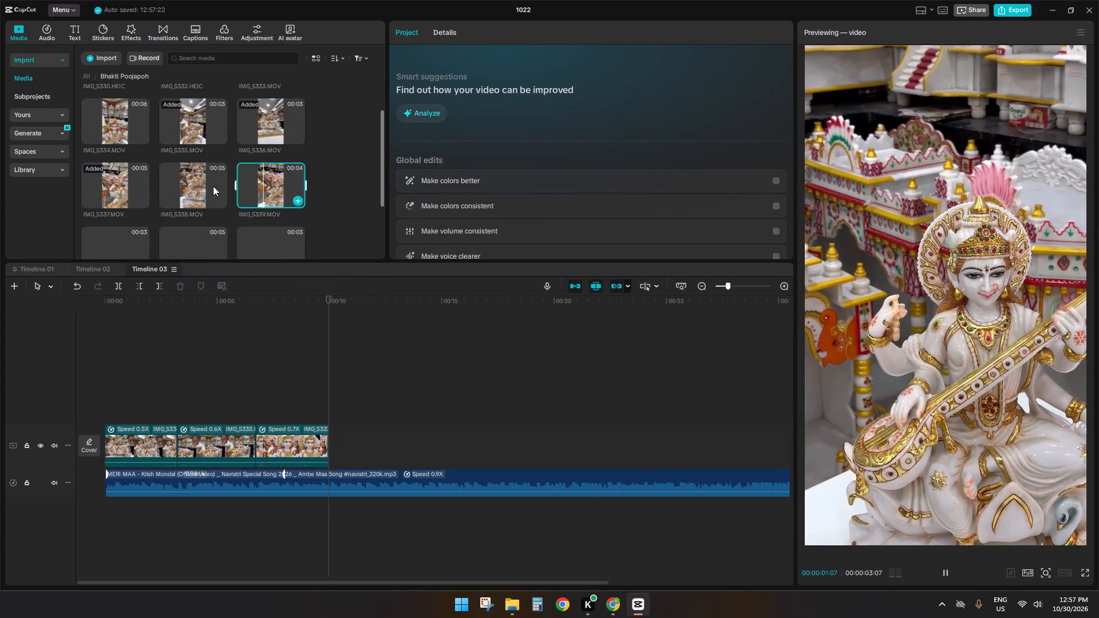
left_click(202, 187)
left_click(124, 175)
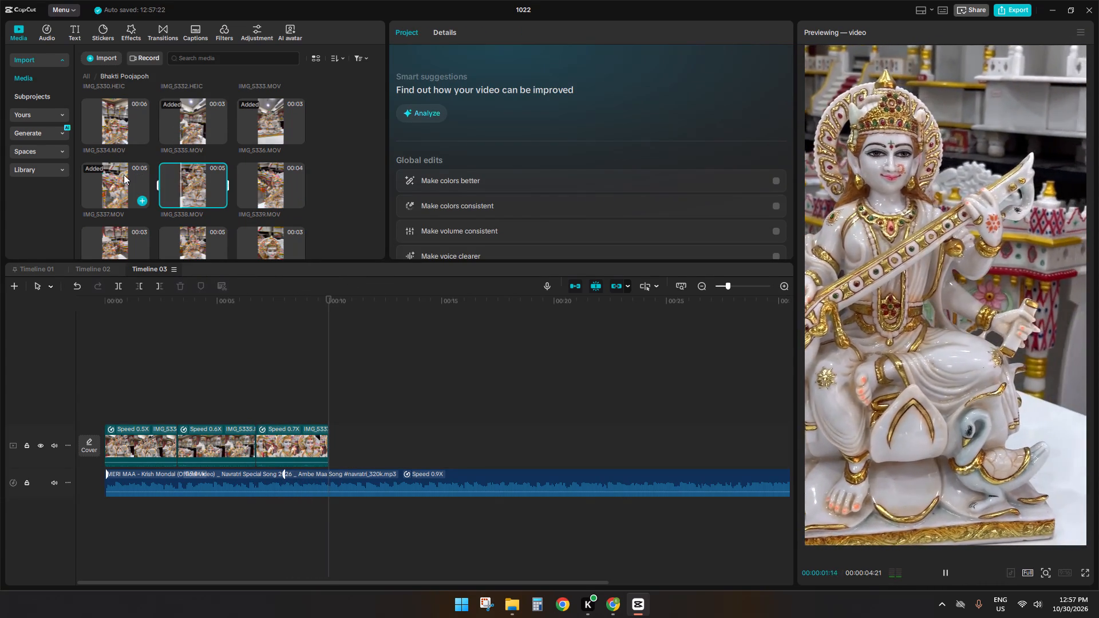
left_click(120, 124)
left_click_drag(120, 124, 354, 310)
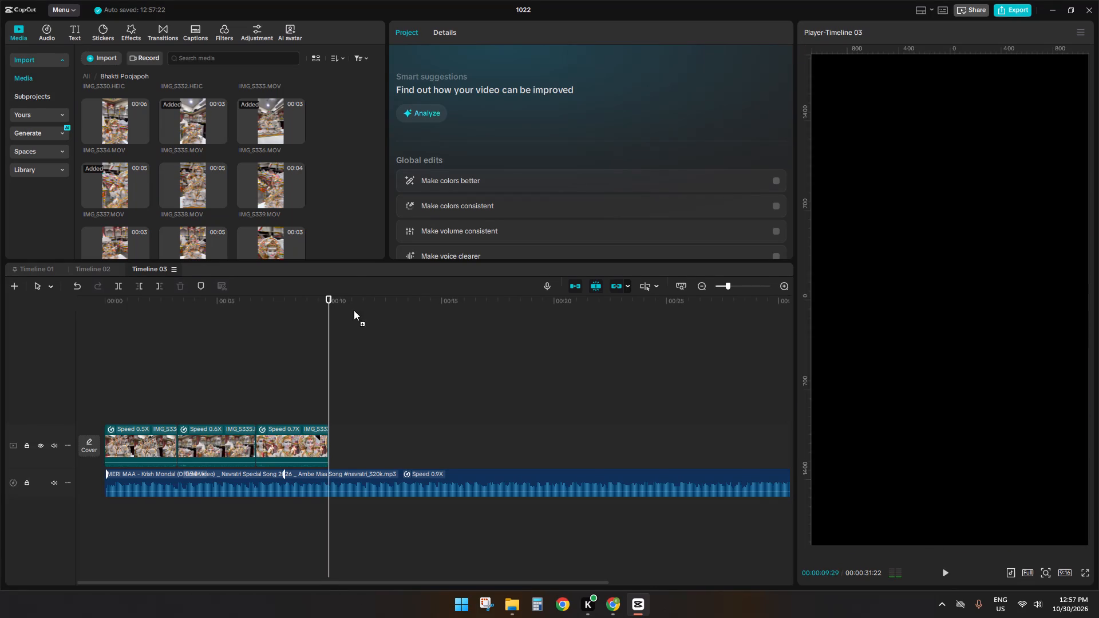
left_click_drag(354, 310, 343, 448)
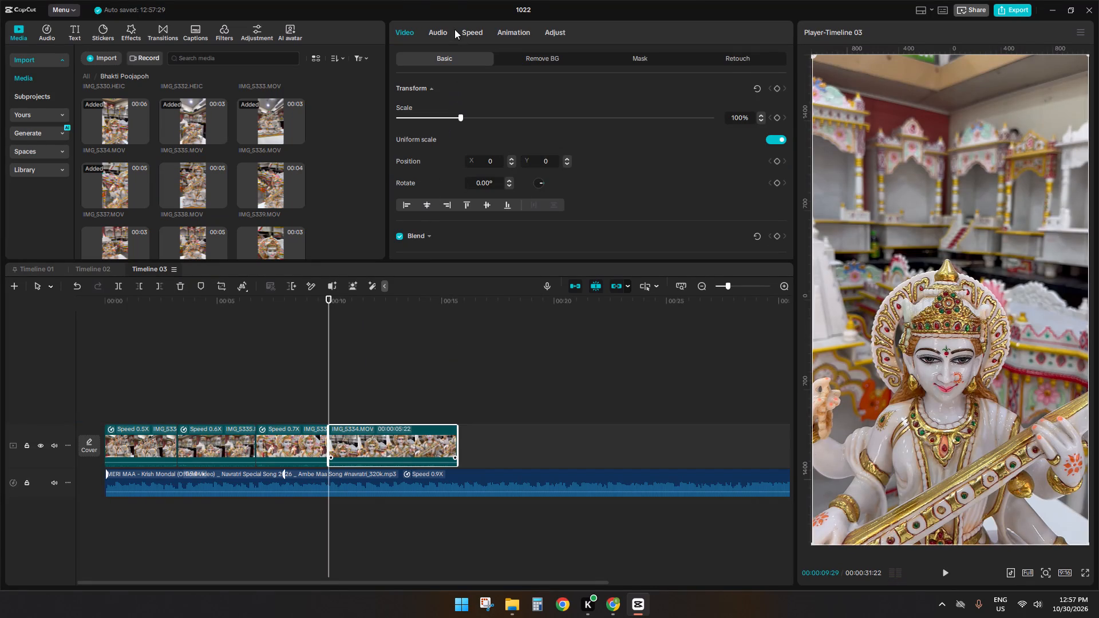
Slow IMG_5334.MOV to 0.63x speed and trim about 1.5 seconds off its start.
left_click(464, 35)
left_click(436, 106)
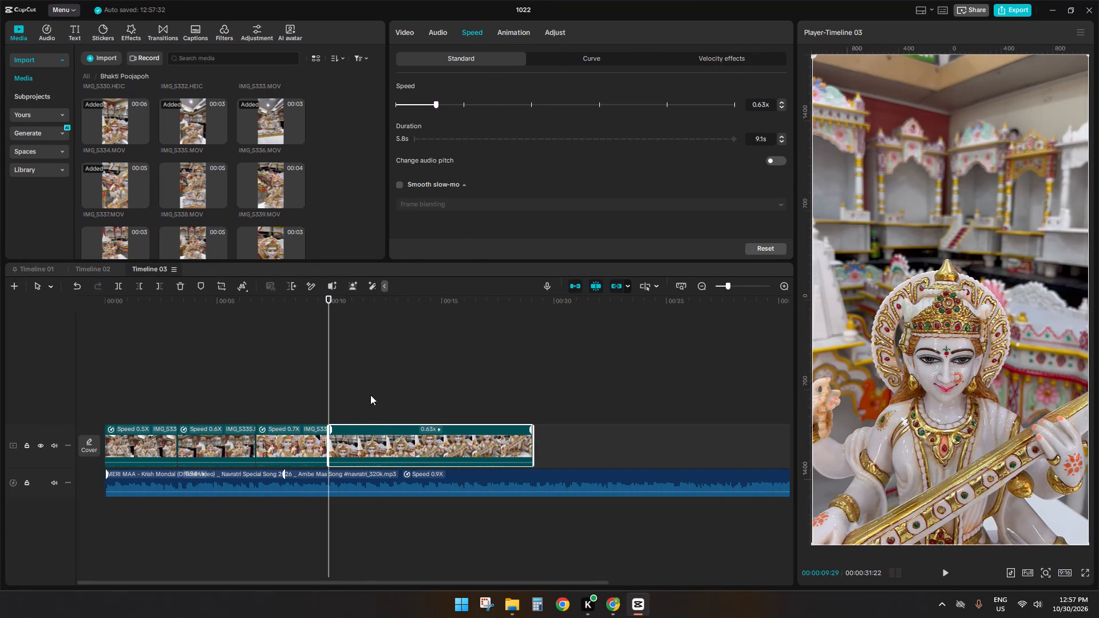
double_click(363, 406)
left_click(363, 449)
key("q")
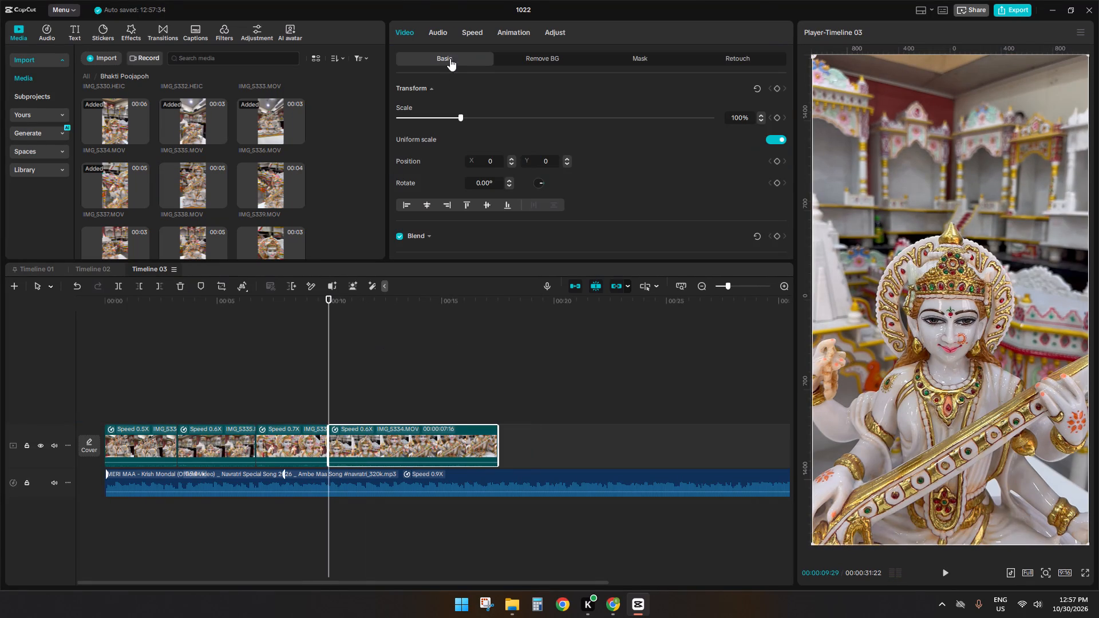
Turn on smooth slow-mo for IMG_5334.MOV, IMG_5337.MOV and IMG_5335.MOV, and check the setting on the first clip.
left_click(467, 25)
left_click(398, 185)
left_click(292, 447)
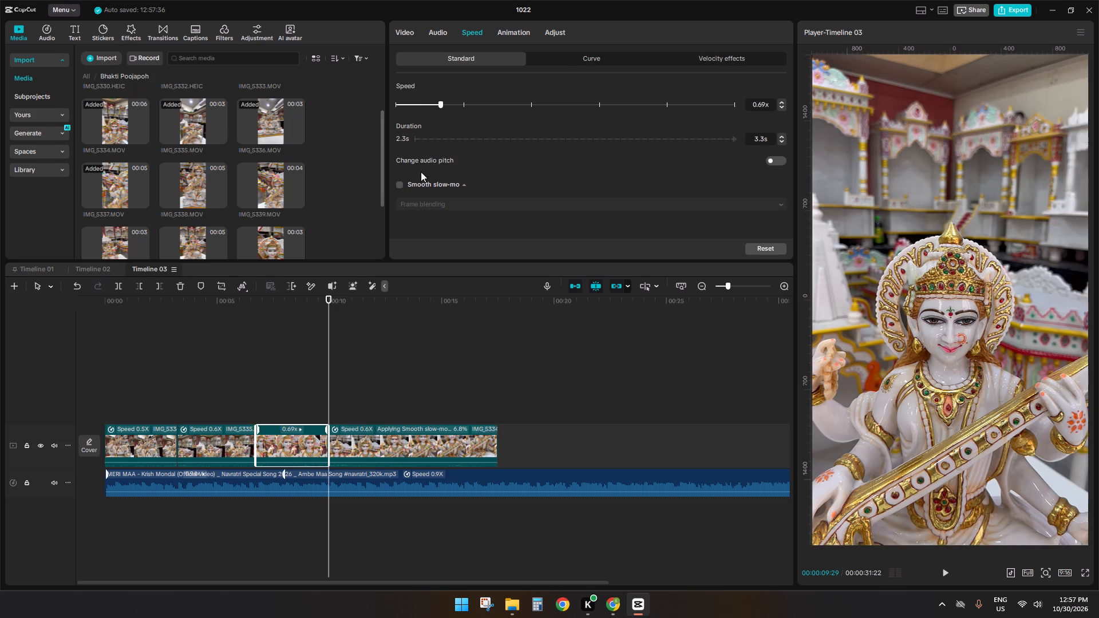
left_click(398, 184)
left_click(199, 466)
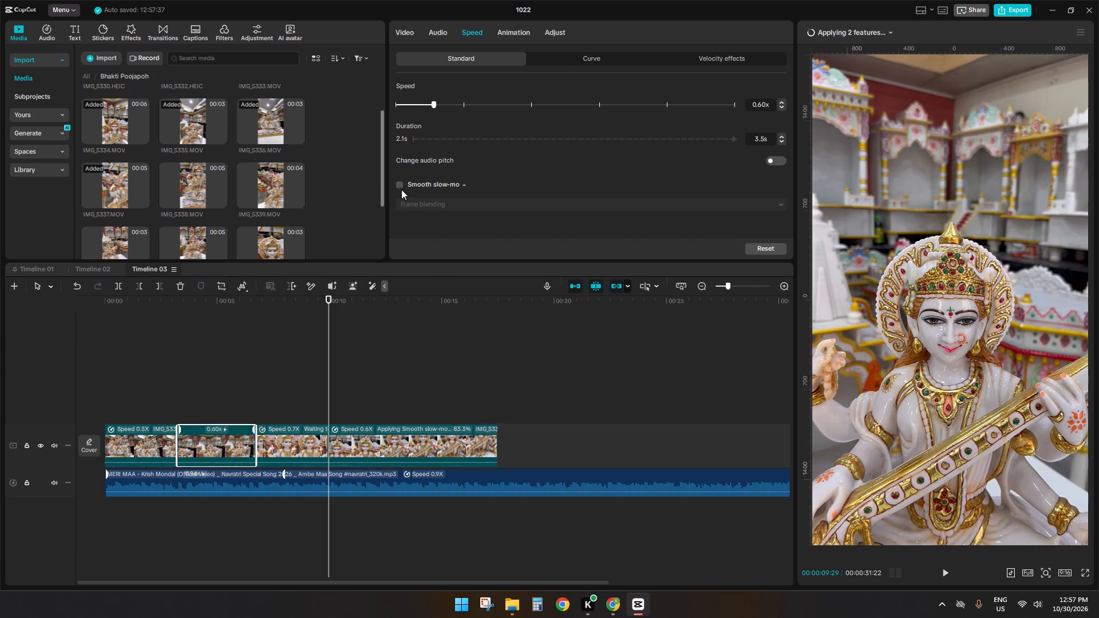
left_click(400, 189)
left_click(400, 187)
left_click(152, 438)
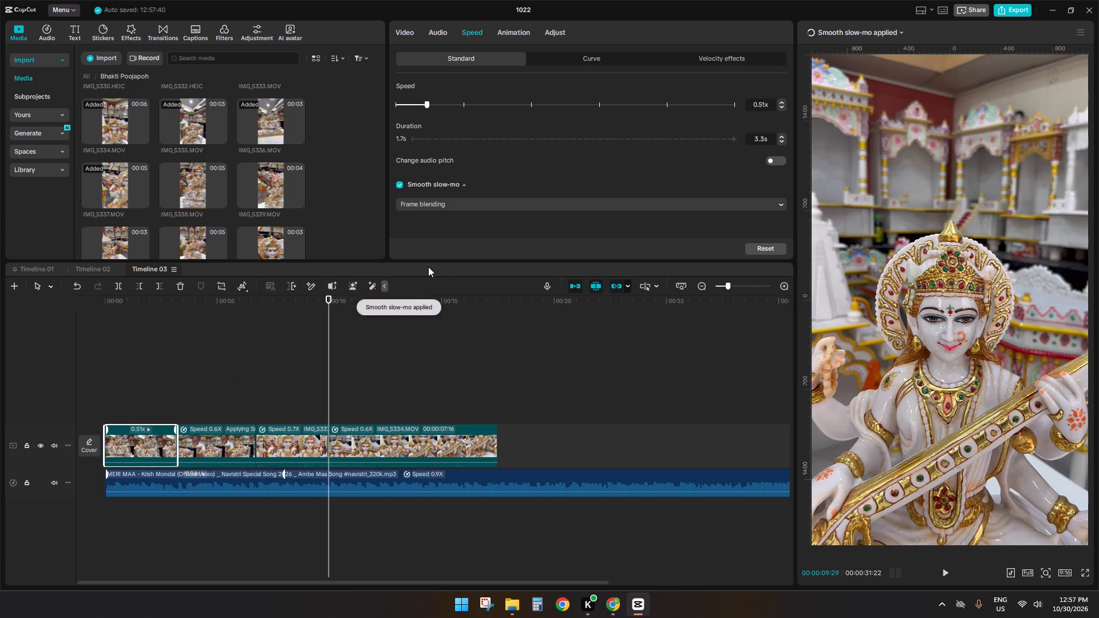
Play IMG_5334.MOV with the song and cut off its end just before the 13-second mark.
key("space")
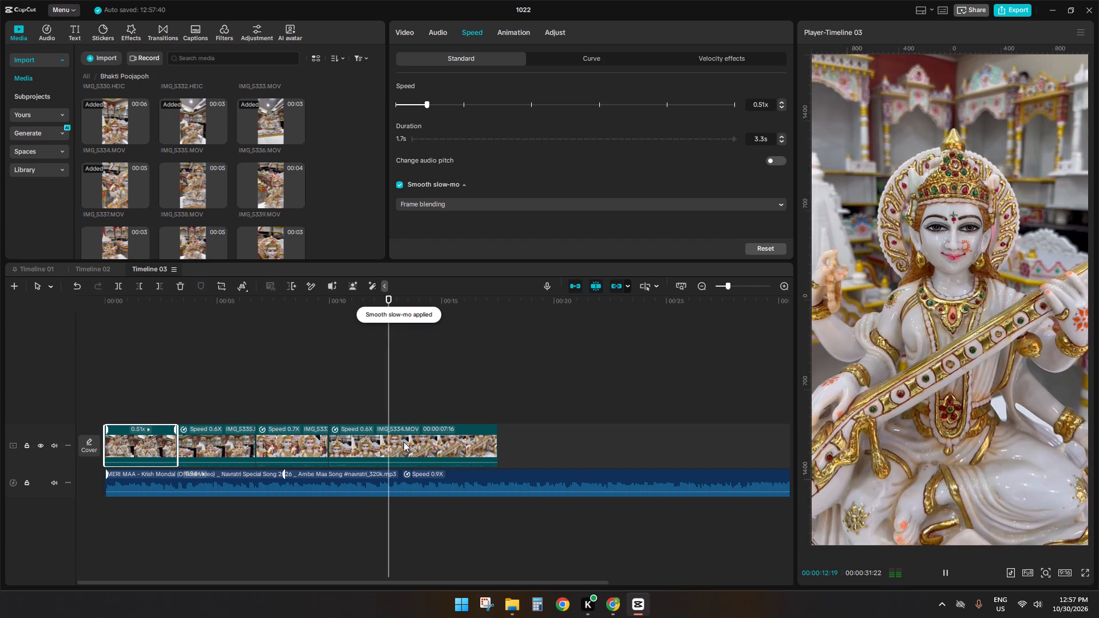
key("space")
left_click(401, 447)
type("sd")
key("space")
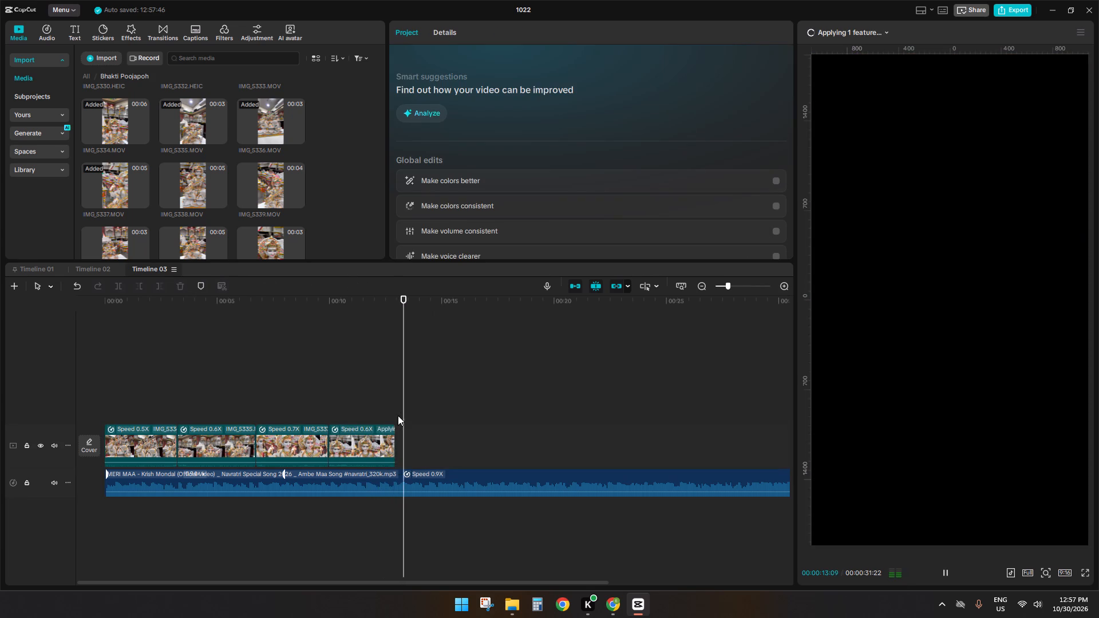
Extend the end of IMG_5334.MOV slightly, replay it against the song, and cut off its end at 00:00:13:08.
left_click(398, 415)
key("space")
key("space")
left_click(386, 450)
left_click(396, 448)
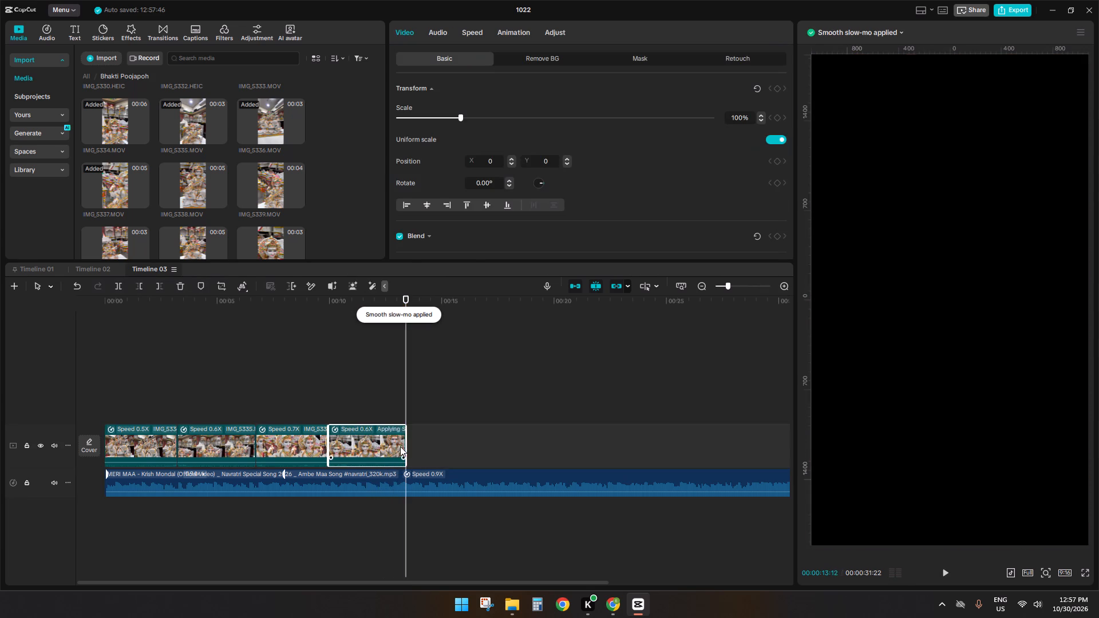
left_click(396, 419)
key("space")
key("space")
key("space")
key("space")
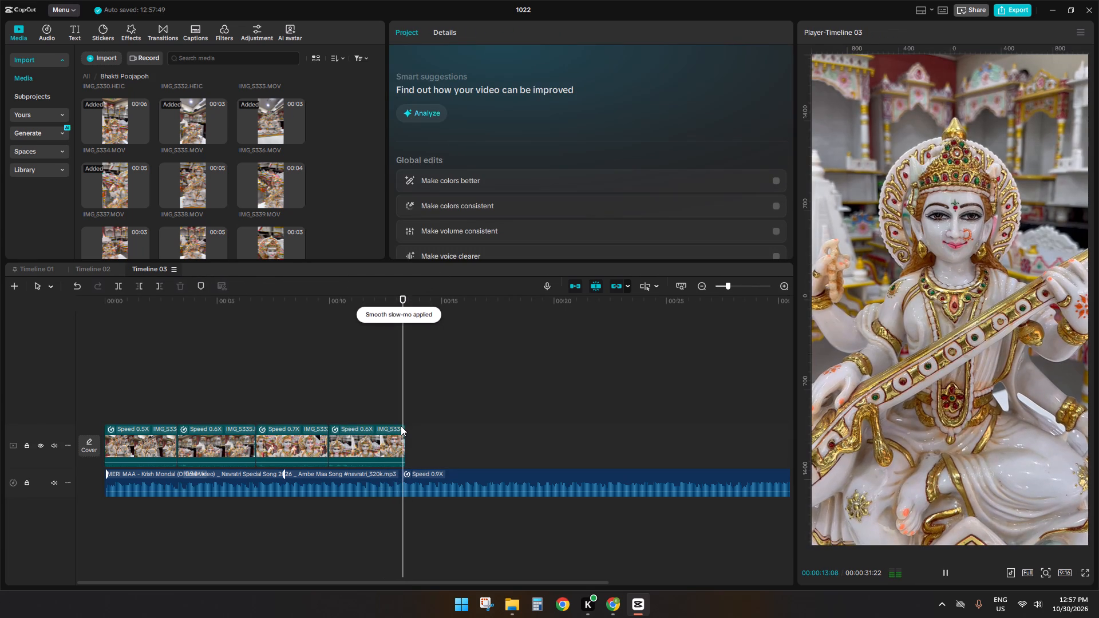
left_click(400, 432)
key("s")
key("d")
Preview IMG_5347.MOV, IMG_5341.MOV and IMG_5342.MOV, and add IMG_5342.MOV directly after IMG_5334.MOV.
scroll(190, 239, "down", 1)
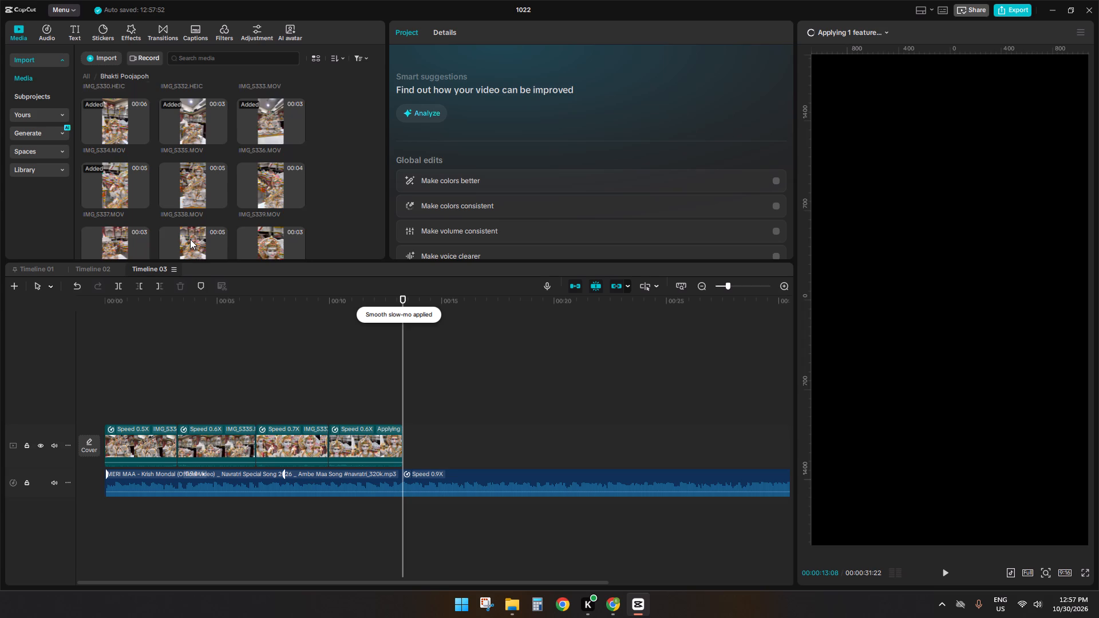
scroll(190, 239, "down", 2)
left_click(122, 211)
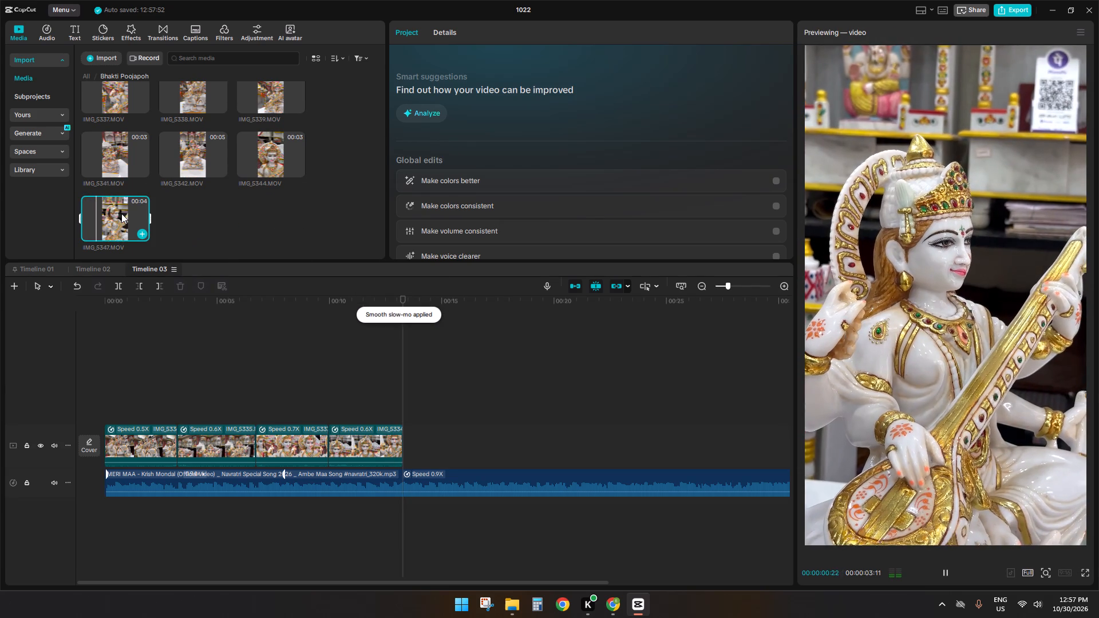
left_click(112, 155)
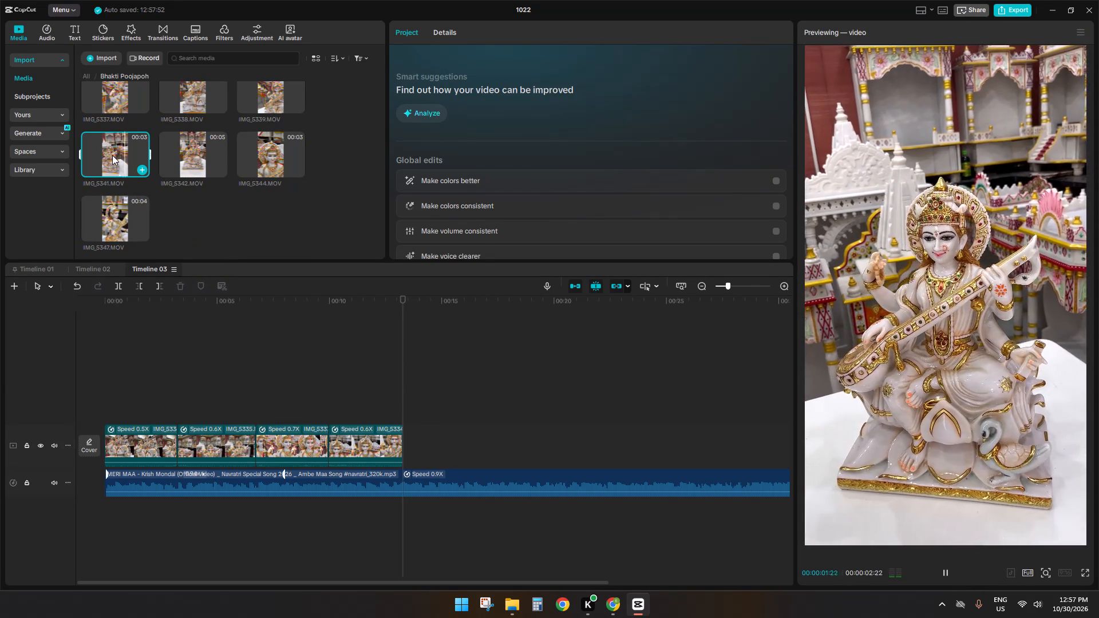
left_click(112, 155)
left_click(202, 154)
left_click_drag(194, 150, 343, 304)
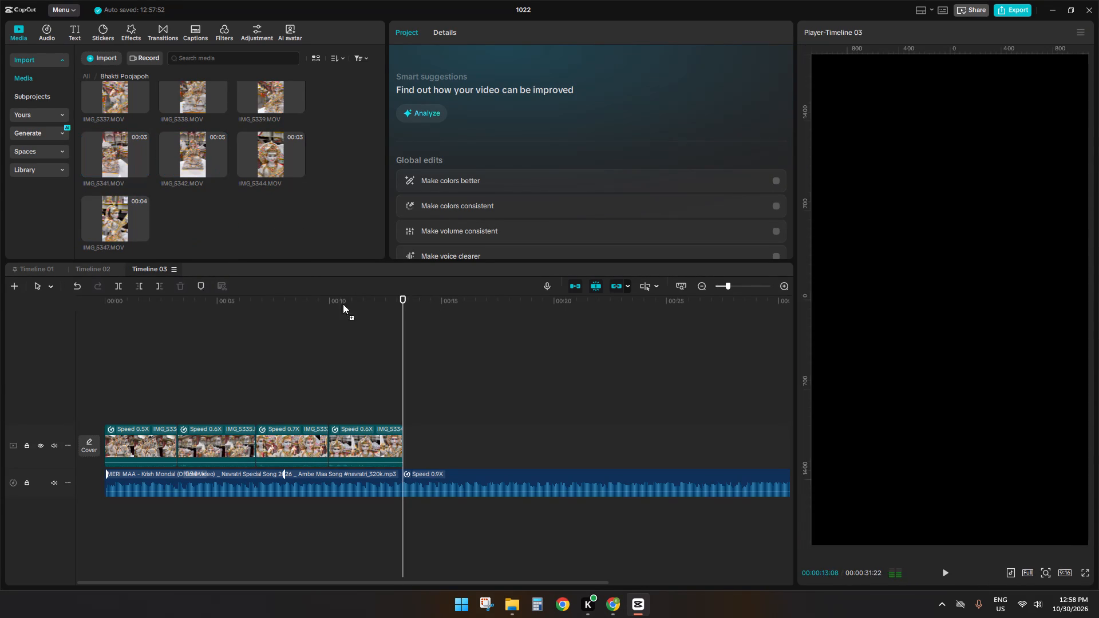
left_click_drag(343, 304, 413, 442)
Slow IMG_5342.MOV to 0.63x speed and toggle its smooth slow-mo option.
left_click(476, 31)
left_click(436, 106)
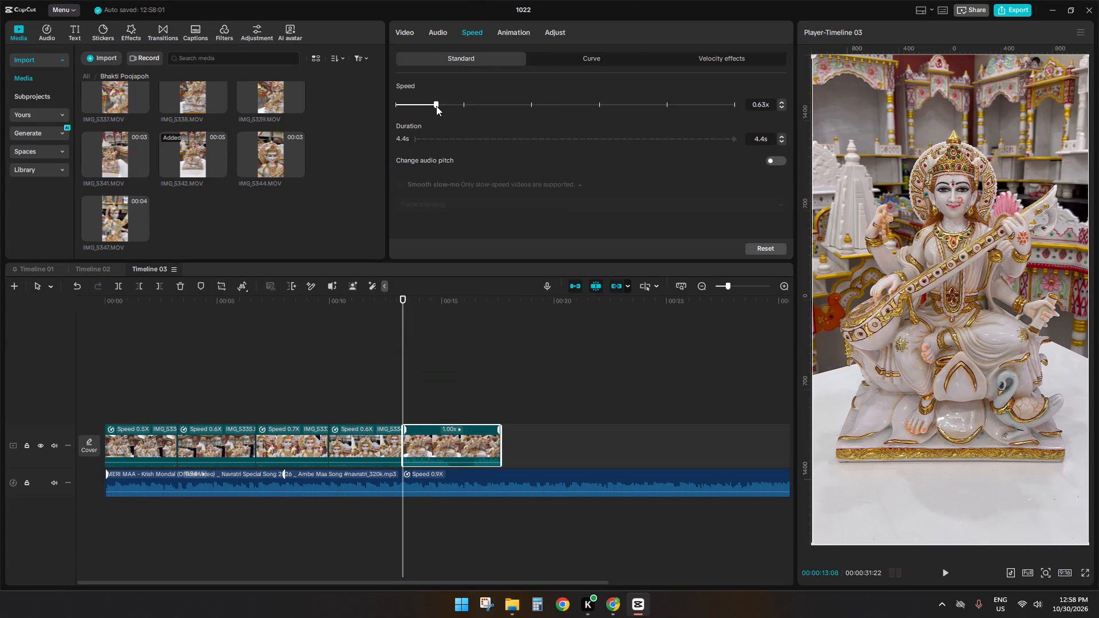
double_click(400, 189)
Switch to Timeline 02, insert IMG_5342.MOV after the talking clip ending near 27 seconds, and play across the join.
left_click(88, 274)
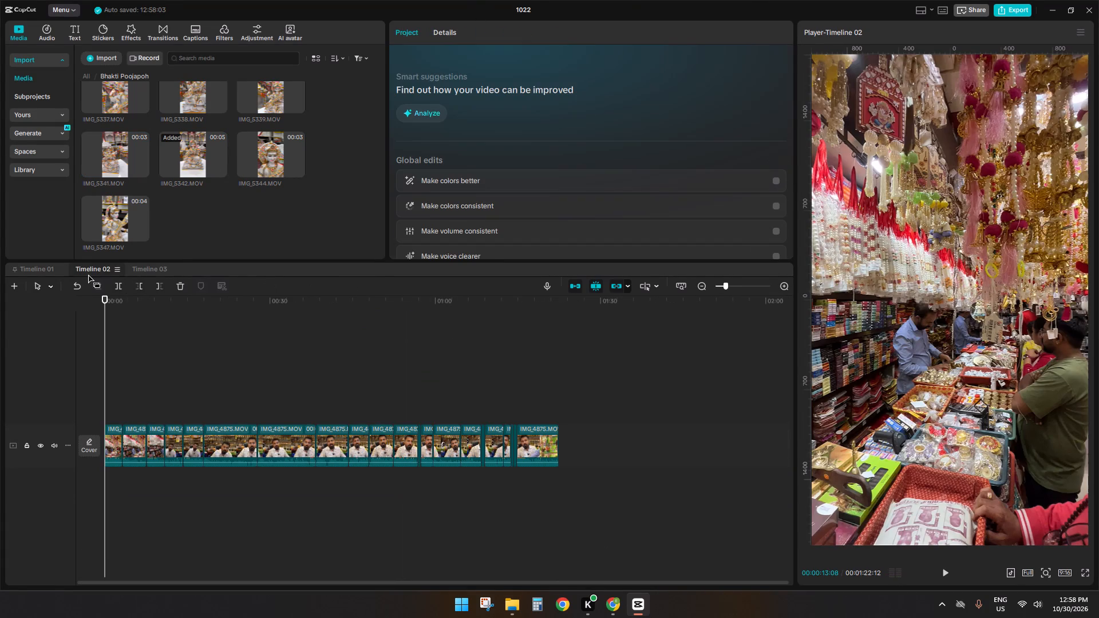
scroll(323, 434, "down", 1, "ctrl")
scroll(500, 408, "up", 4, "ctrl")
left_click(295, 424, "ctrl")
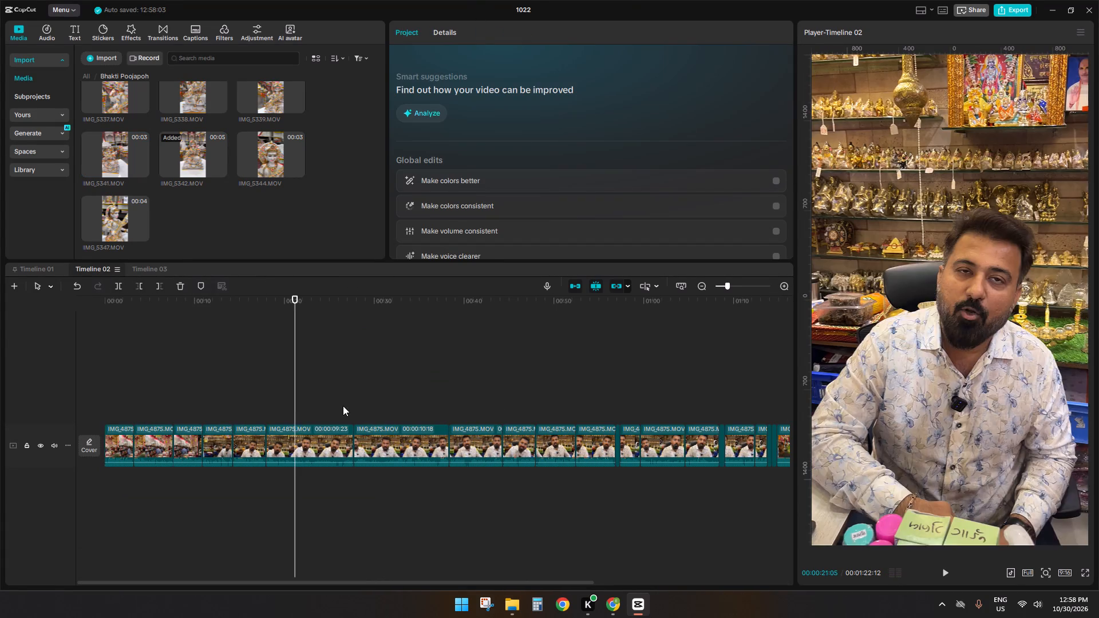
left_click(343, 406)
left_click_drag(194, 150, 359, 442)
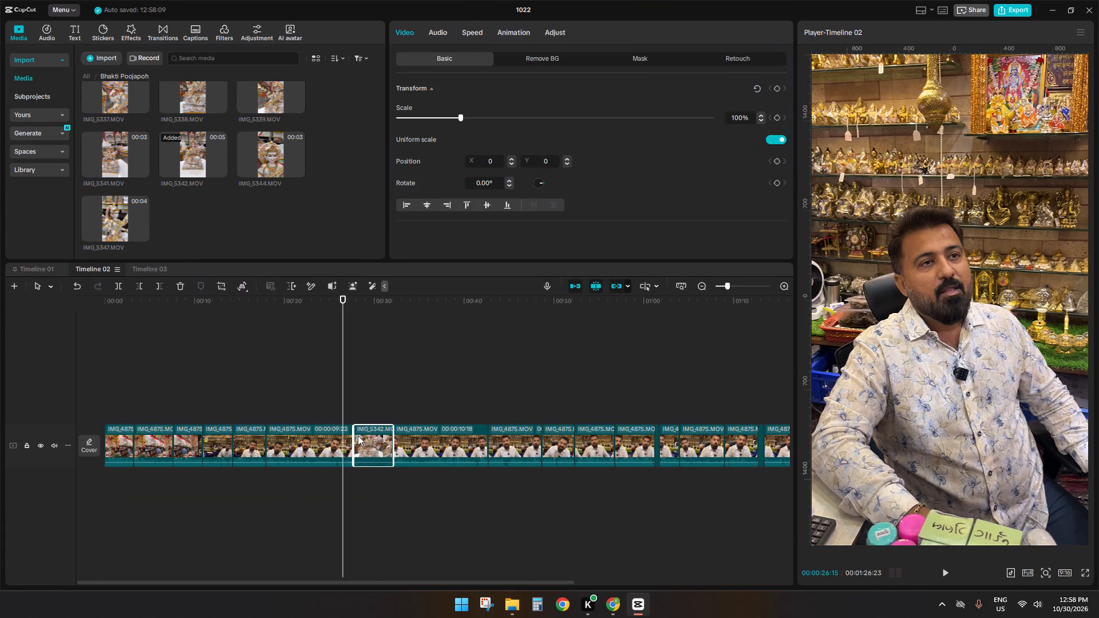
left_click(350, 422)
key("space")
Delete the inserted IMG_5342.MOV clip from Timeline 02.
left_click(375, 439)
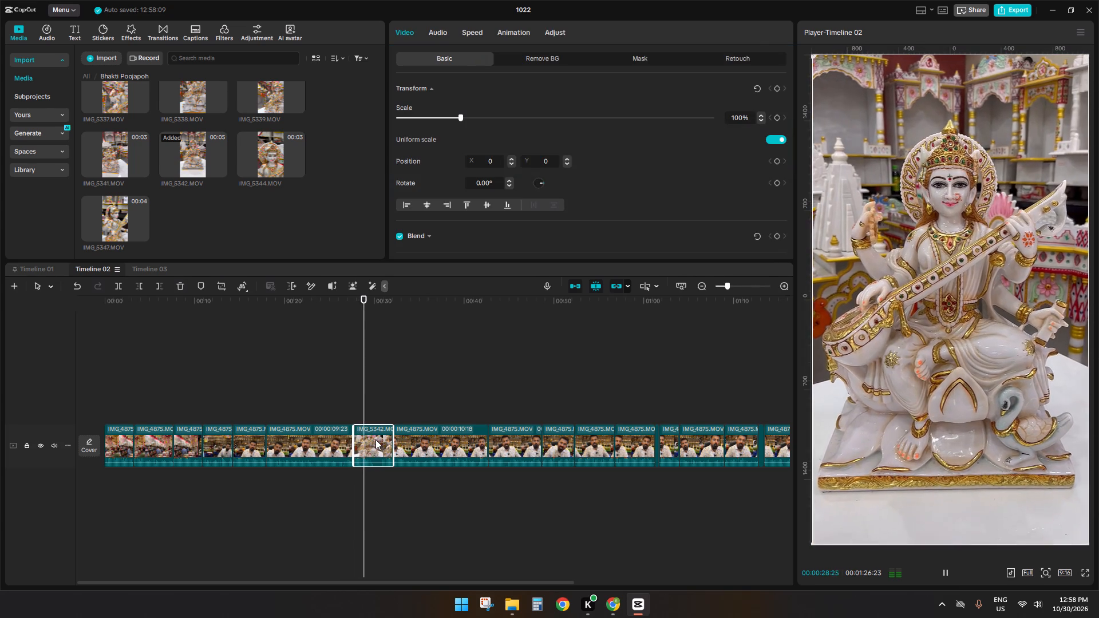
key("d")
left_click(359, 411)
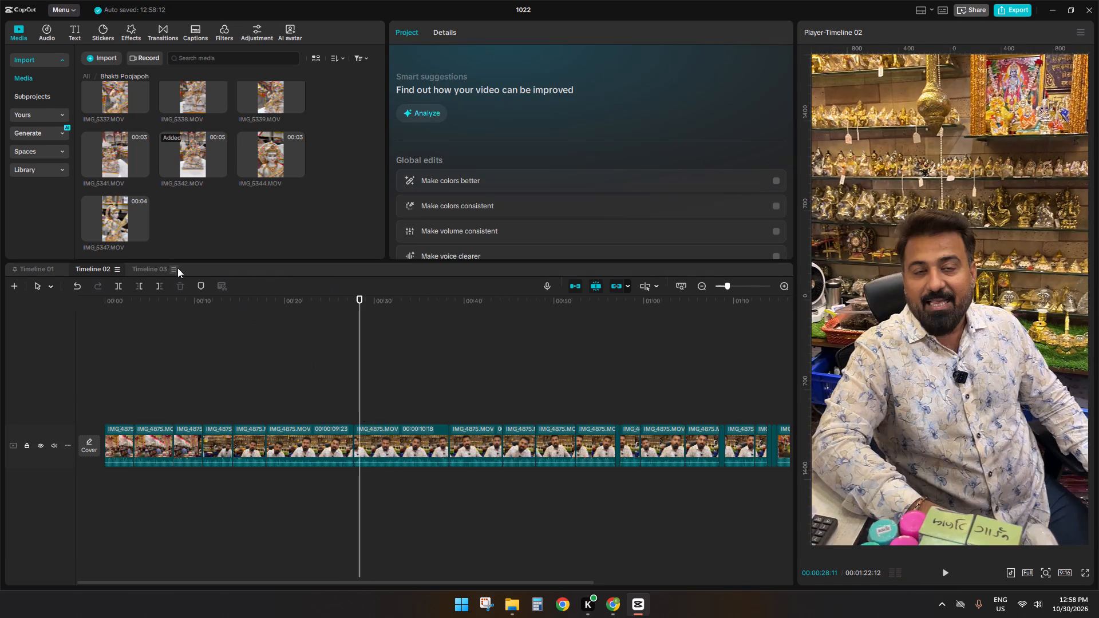
Switch to Timeline 03 and mute the main video track while playing the IMG_5342.MOV clip.
left_click(156, 270)
key("space")
left_click(436, 456)
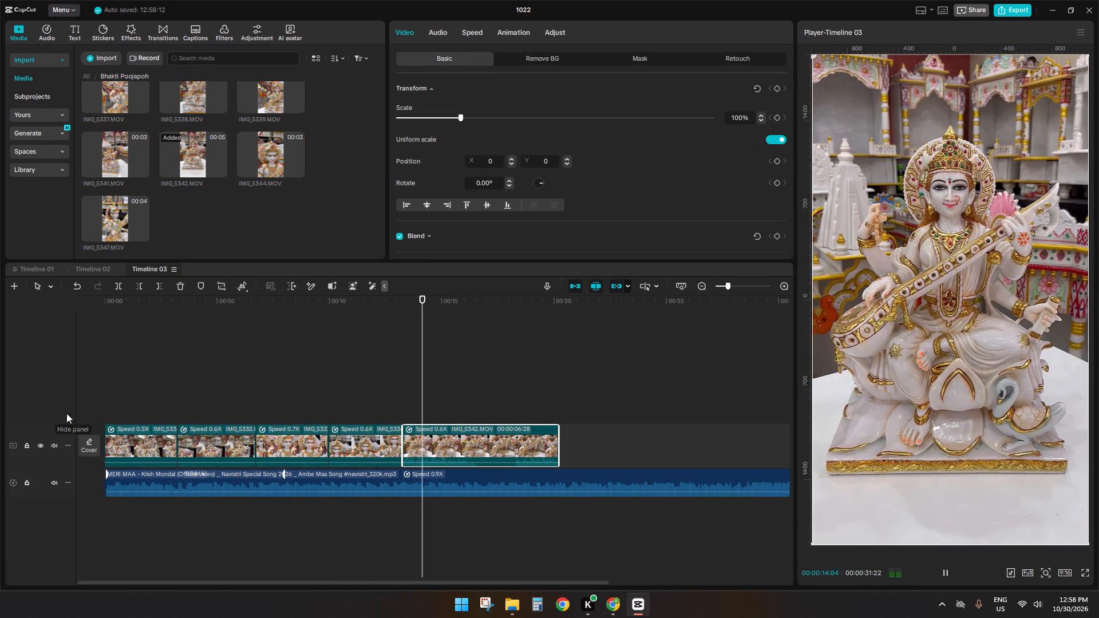
left_click(57, 448)
key("space")
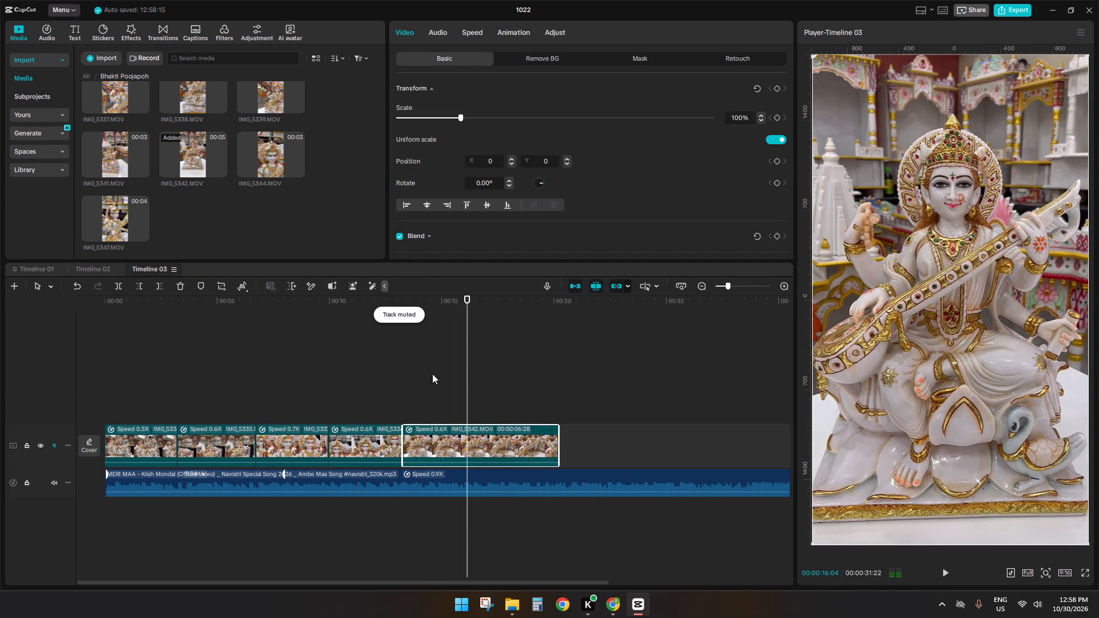
Slow the IMG_5342.MOV clip to 0.50x speed, turn on smooth slow-mo with frame blending, and play it back.
left_click(400, 387)
key("space")
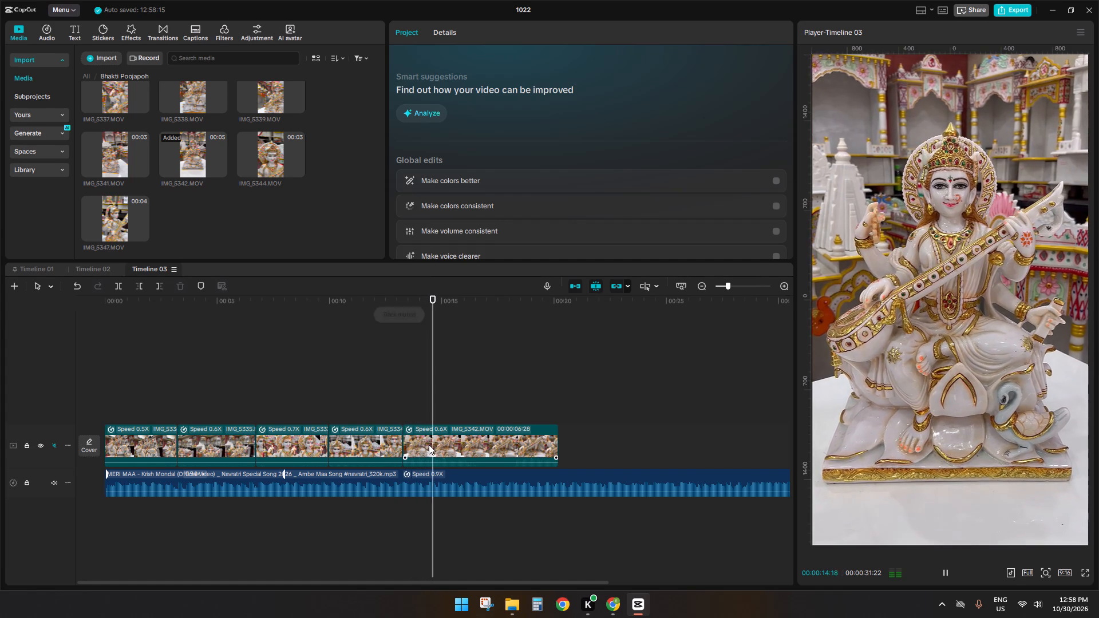
left_click(485, 449)
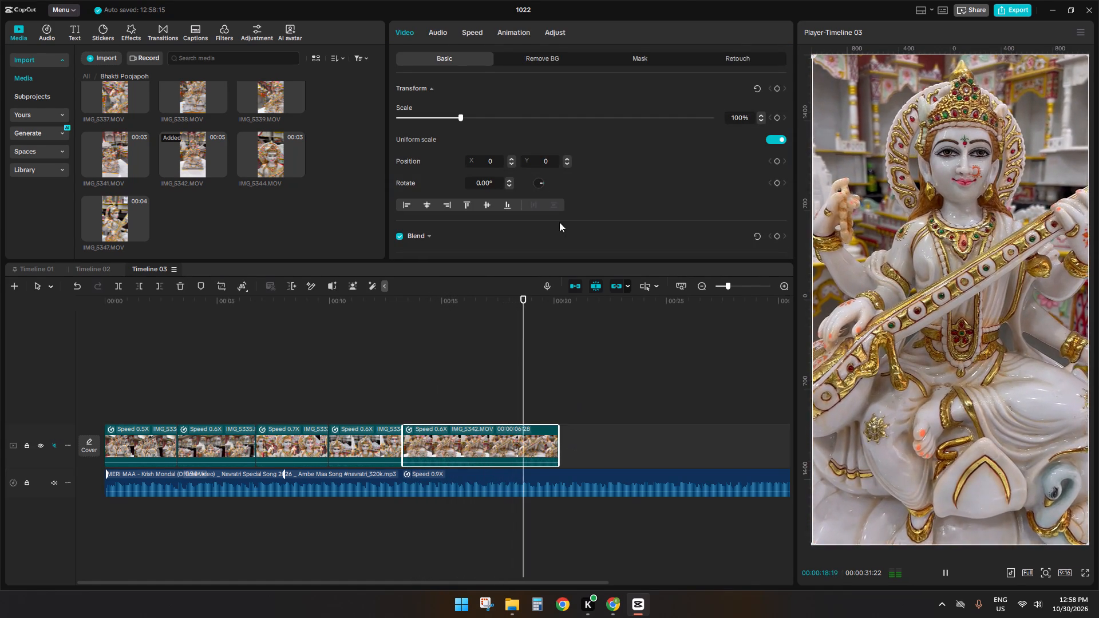
key("space")
left_click(475, 37)
left_click(426, 105)
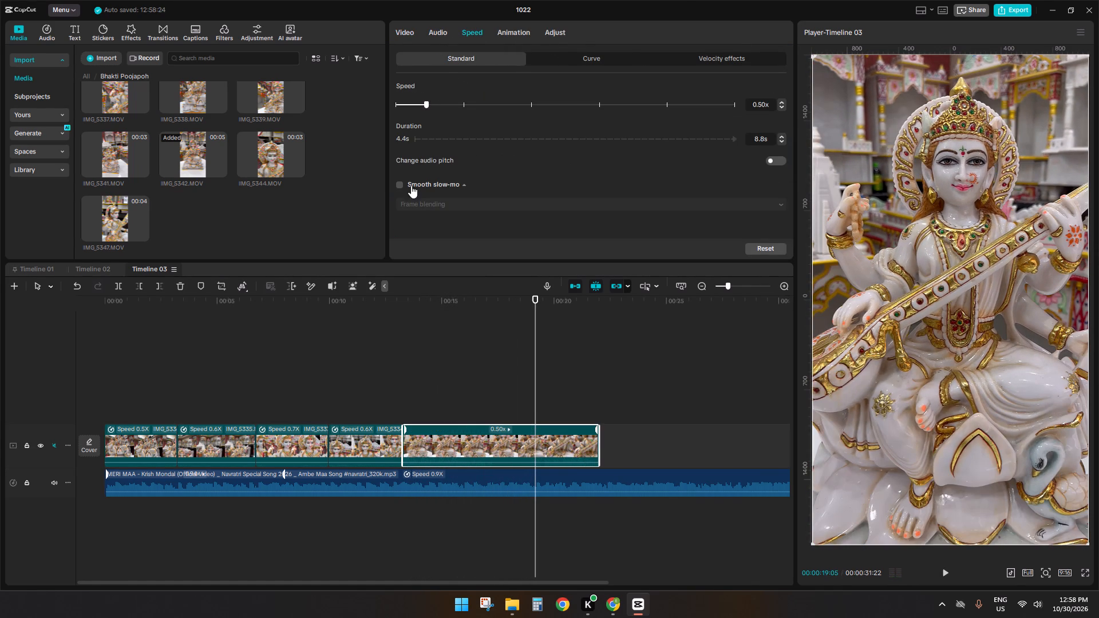
left_click(399, 185)
key("space")
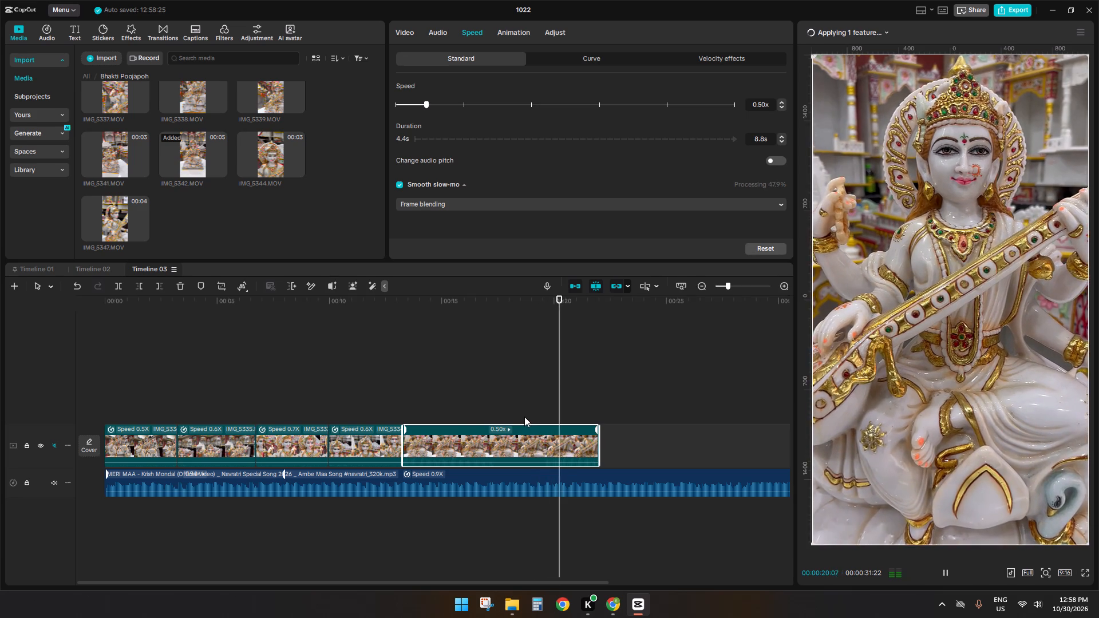
left_click(442, 413)
key("space")
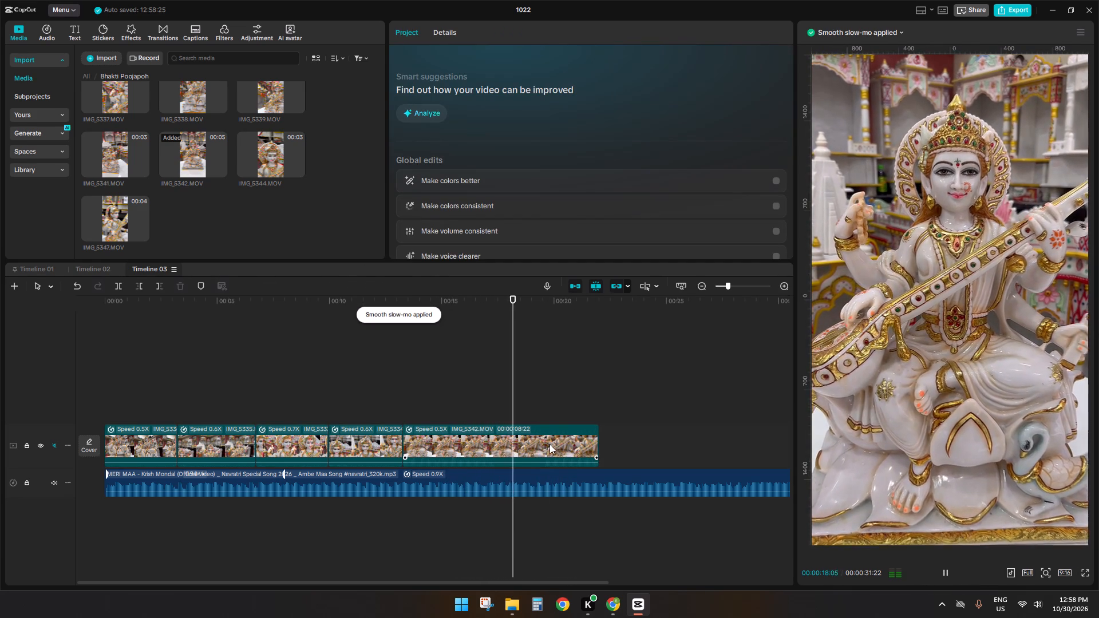
Split the IMG_5342.MOV clip at about 19 seconds and delete the part after the cut.
key("space")
left_click(539, 451)
type("sd")
key("space")
Add IMG_5341.MOV directly after IMG_5342.MOV, slow it to 0.54x speed and turn on smooth slow-mo.
left_click(128, 157)
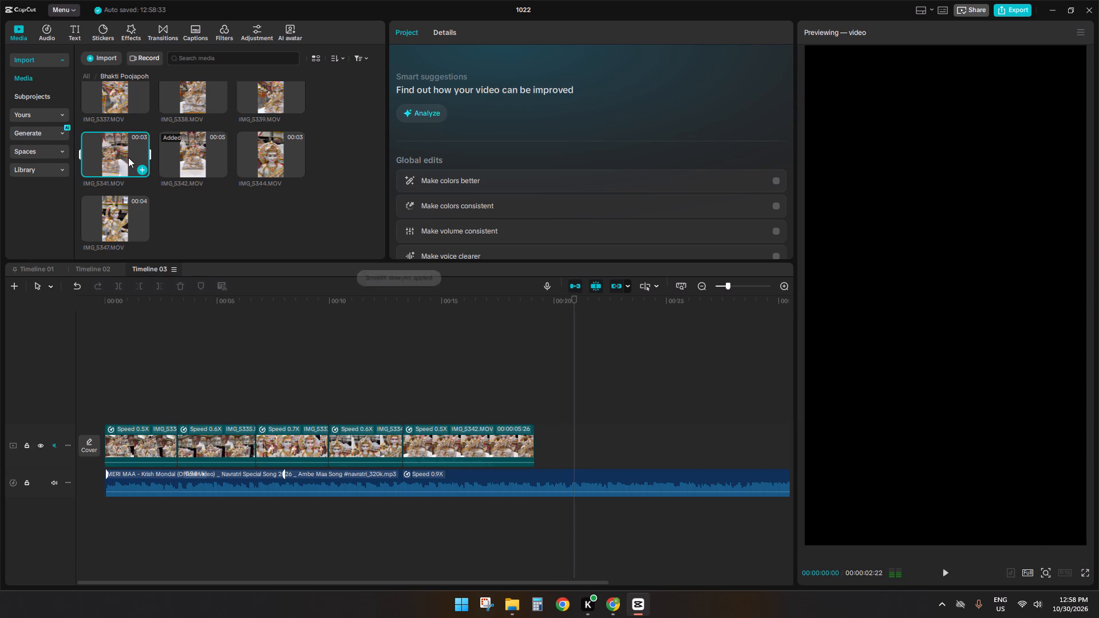
left_click_drag(120, 157, 551, 459)
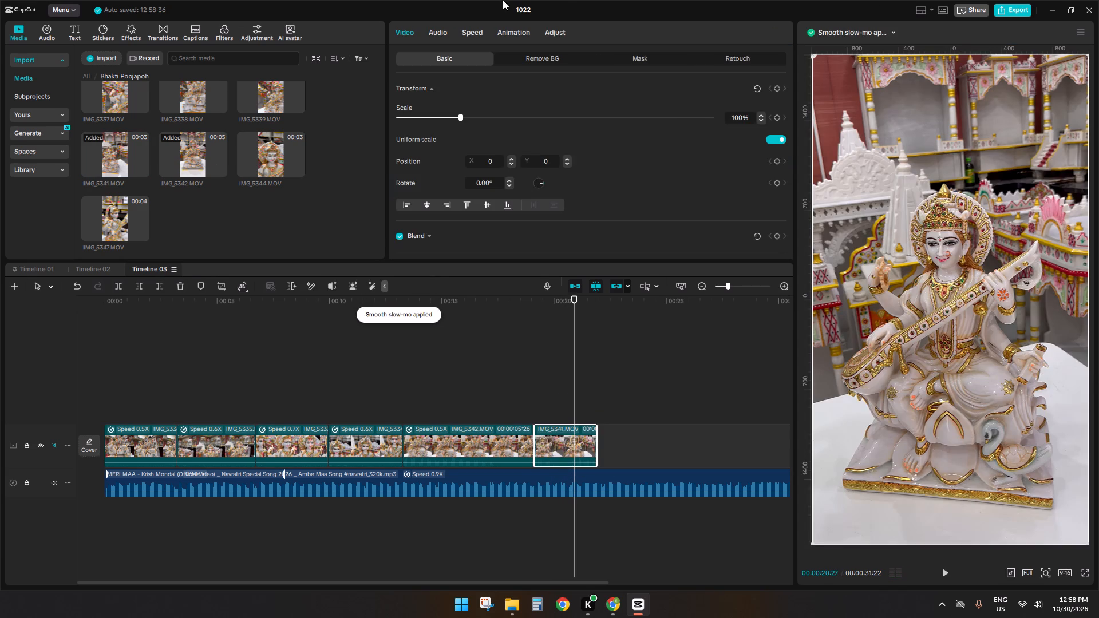
left_click(478, 30)
left_click(429, 102)
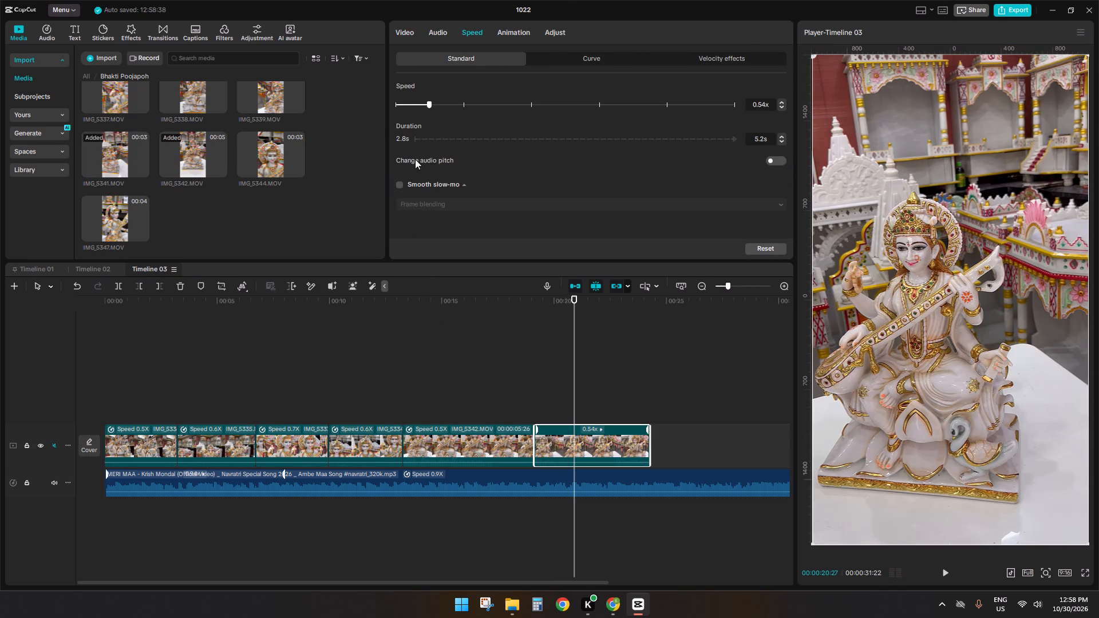
left_click(399, 189)
left_click(400, 183)
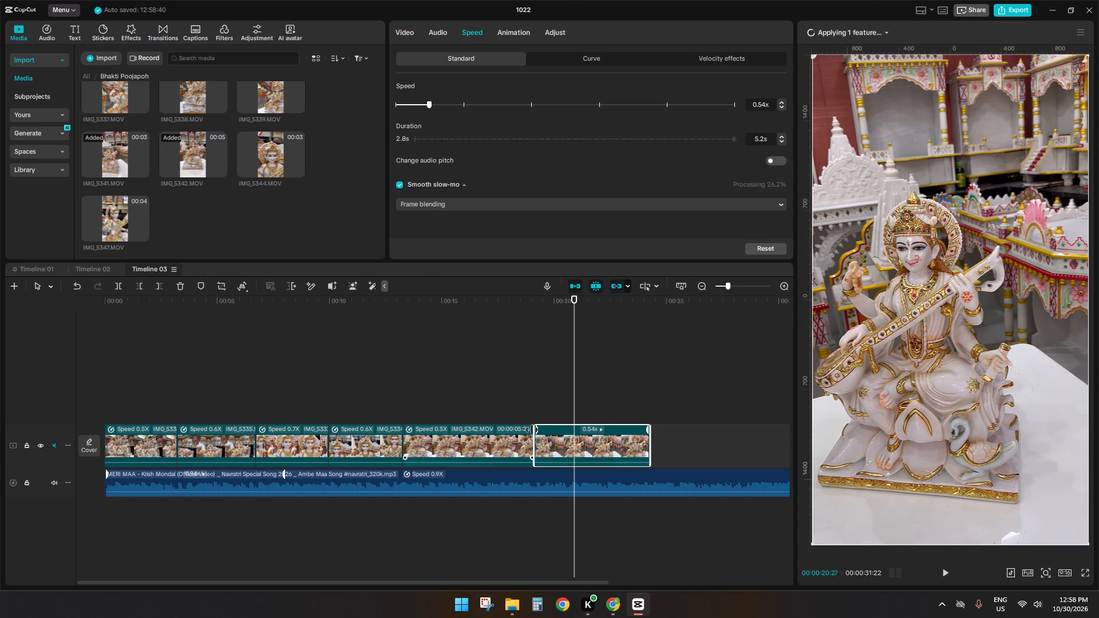
Trim about one second off the start of the IMG_5341.MOV clip and play across its join with IMG_5342.MOV.
left_click_drag(533, 437, 554, 438)
left_click(533, 412)
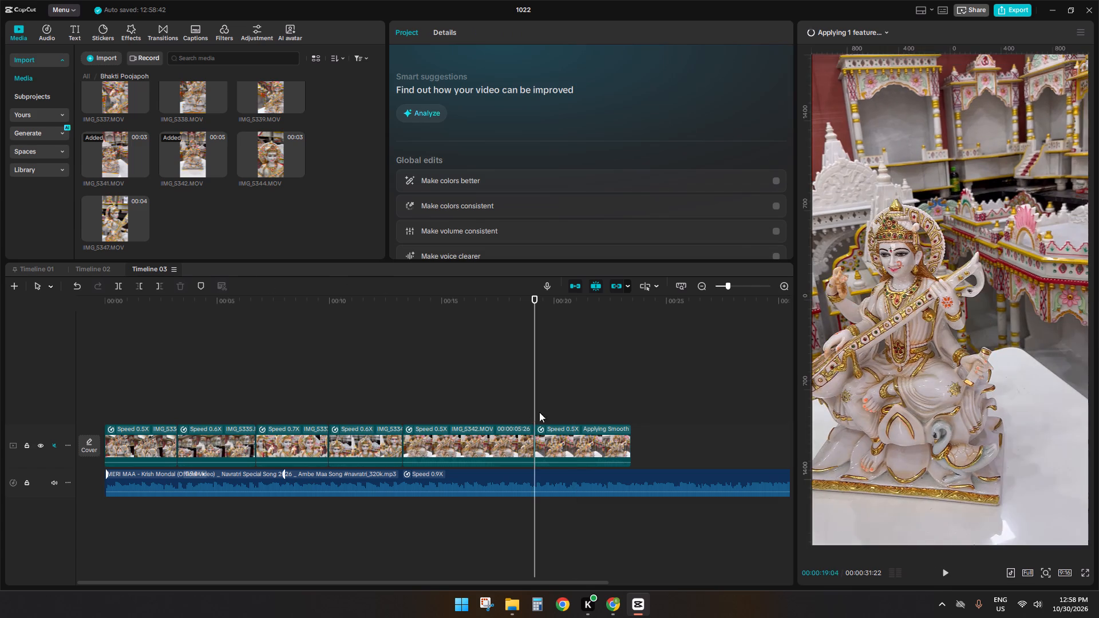
key("space")
key("space")
left_click(540, 403)
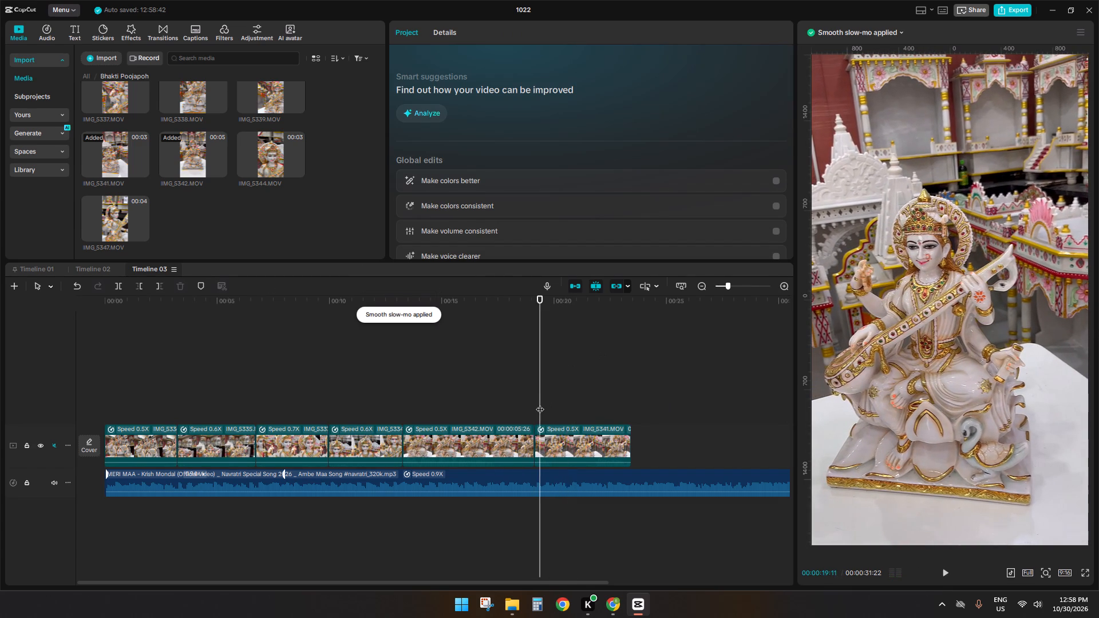
key("space")
left_click(559, 446)
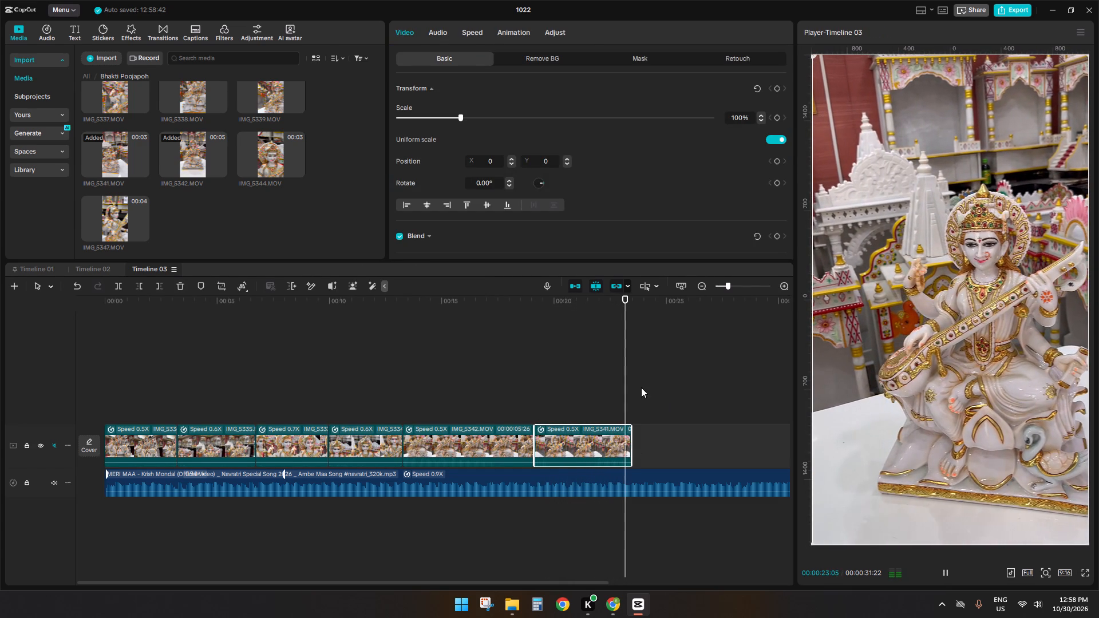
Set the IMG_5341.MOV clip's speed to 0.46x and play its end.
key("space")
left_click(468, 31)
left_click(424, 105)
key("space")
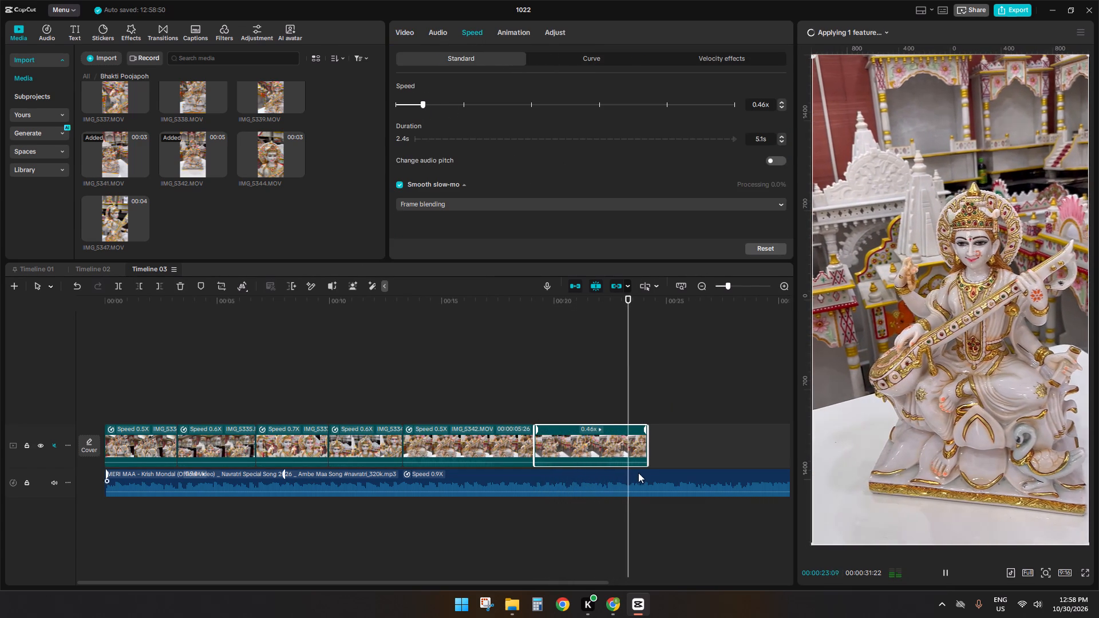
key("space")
Replace the IMG_5341.MOV clip at the end of the video track with IMG_5338.MOV, keeping the original video effect.
scroll(120, 126, "up", 2)
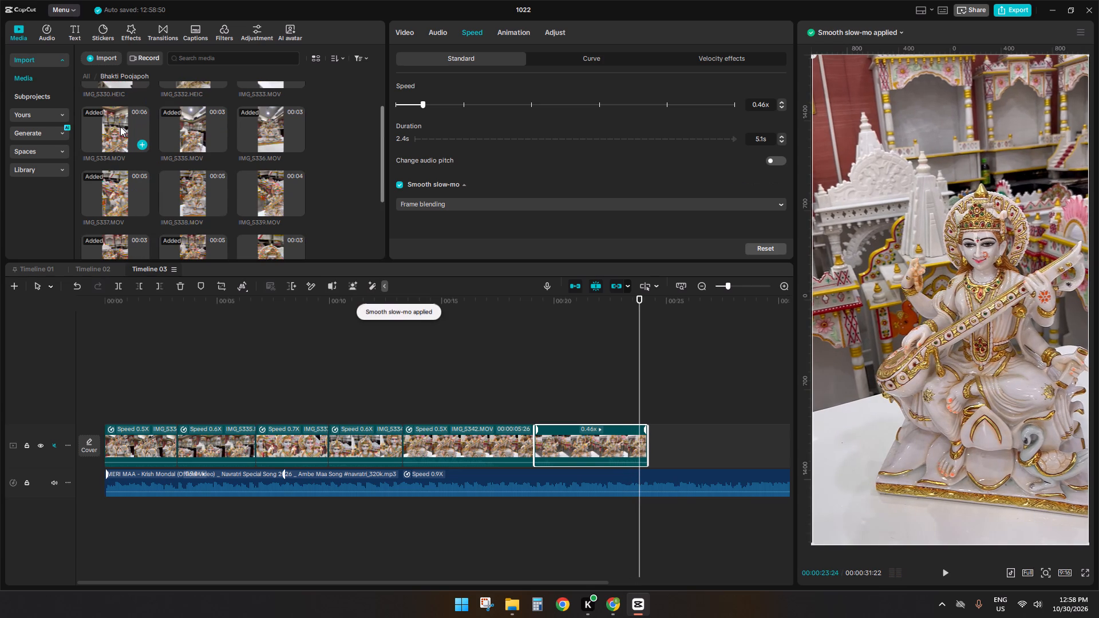
left_click(178, 203)
left_click_drag(181, 197, 405, 258)
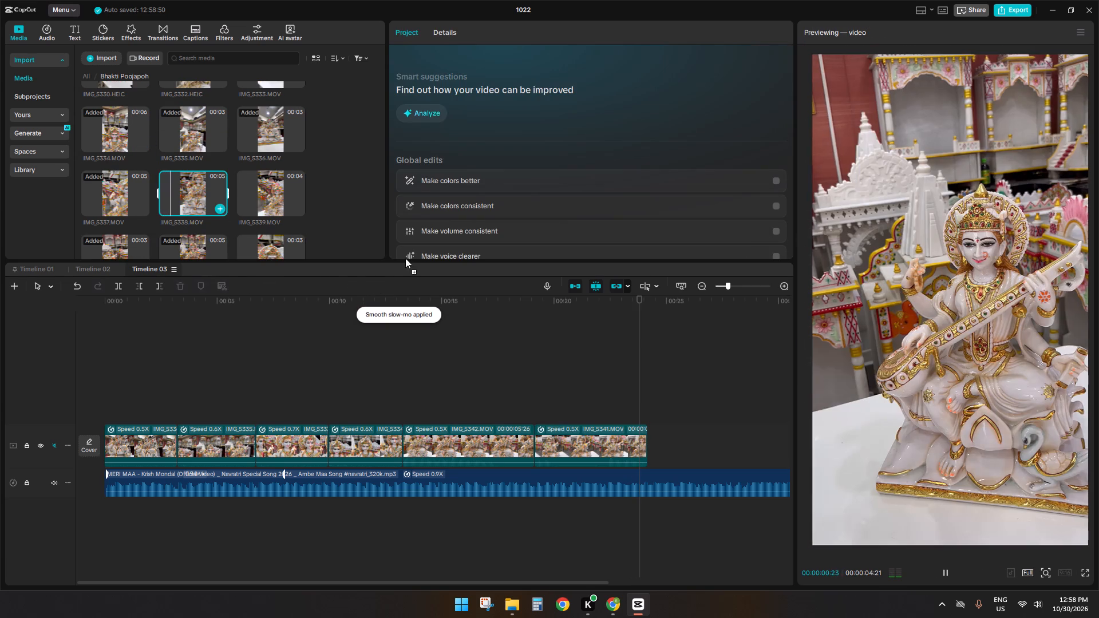
left_click_drag(405, 258, 601, 442)
left_click(584, 426)
left_click(585, 421)
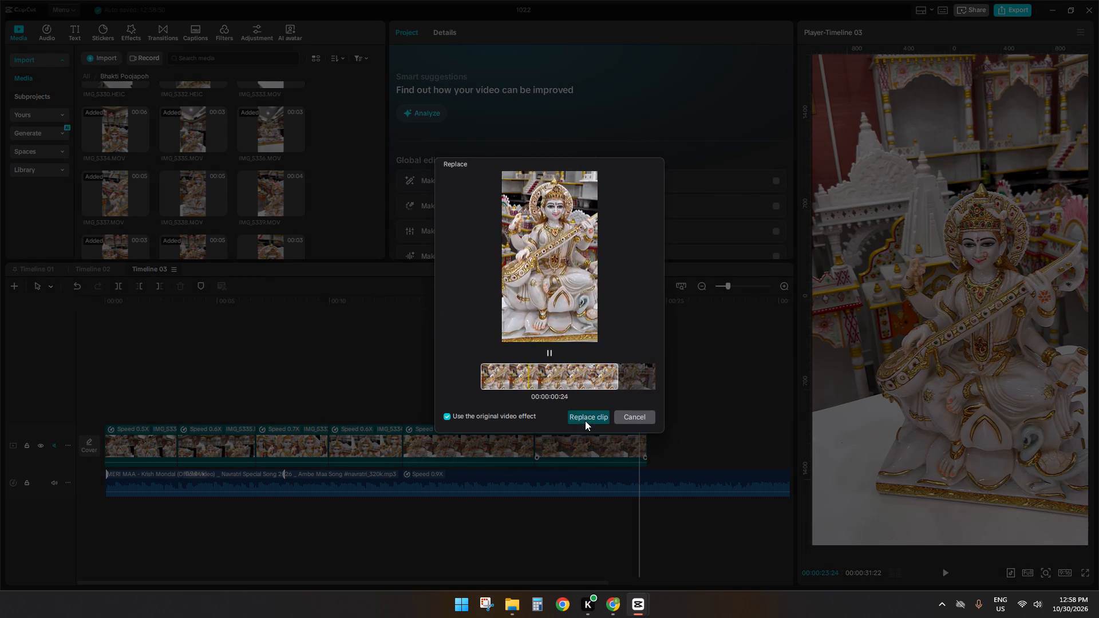
left_click(585, 437)
left_click(509, 339)
left_click(571, 418)
left_click(572, 430)
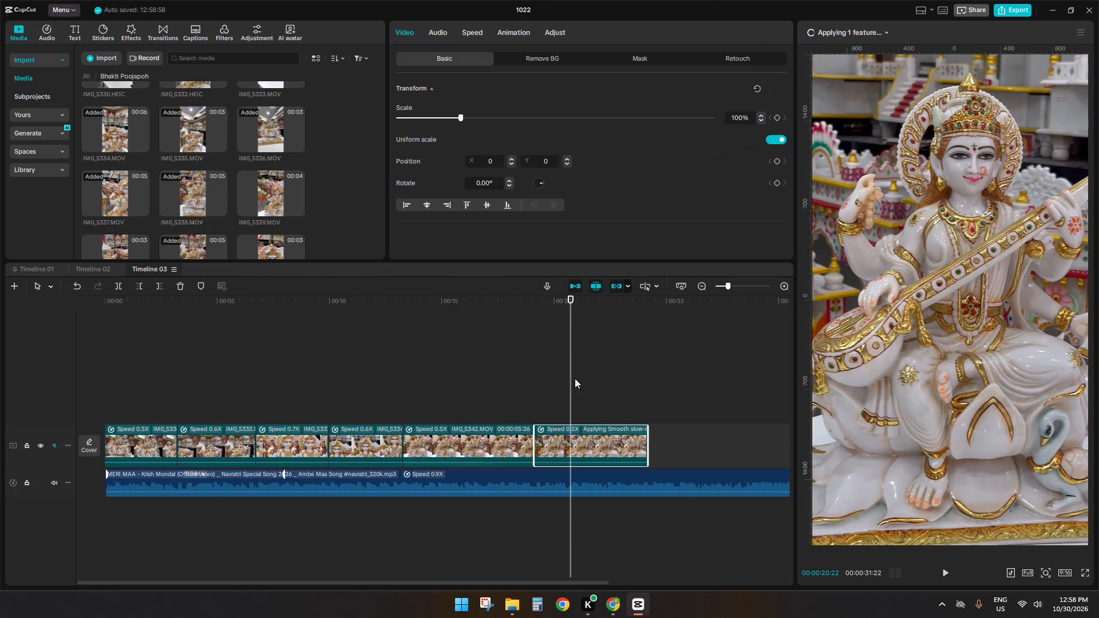
Play the IMG_5338.MOV clip, set its speed to 0.32x, and play it again.
left_click(476, 31)
key("space")
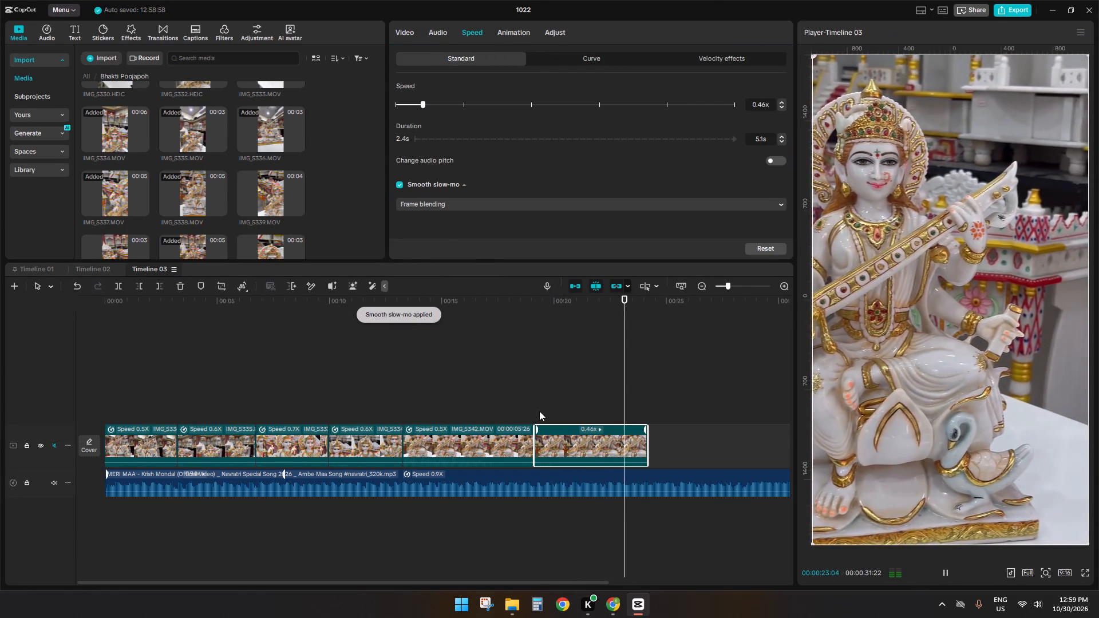
double_click(539, 411)
key("space")
left_click(544, 435)
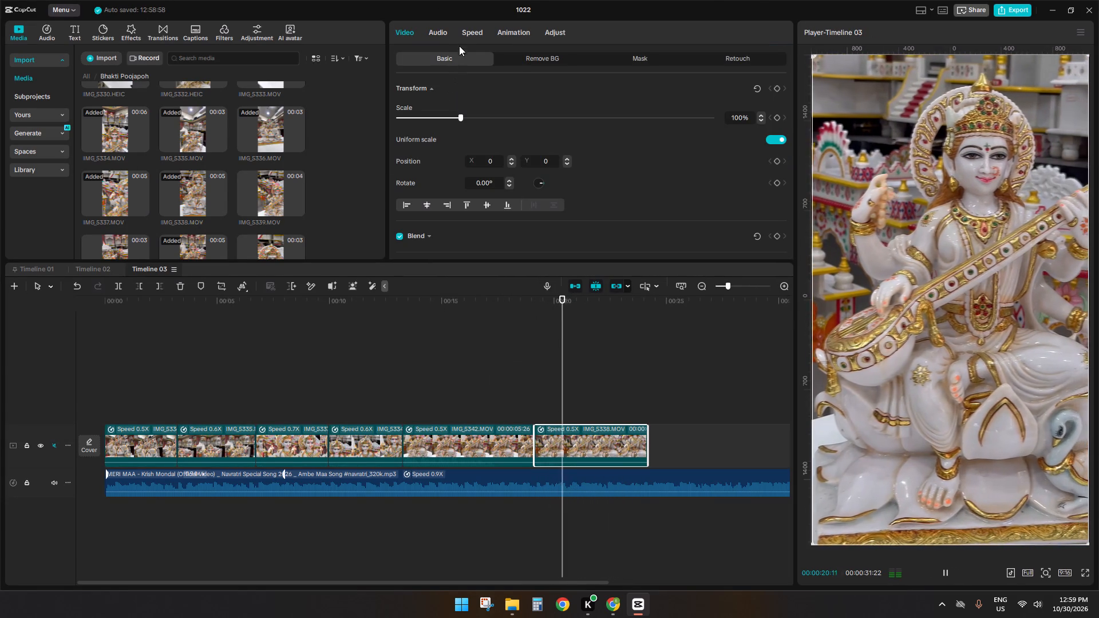
left_click(459, 41)
left_click(413, 106)
key("space")
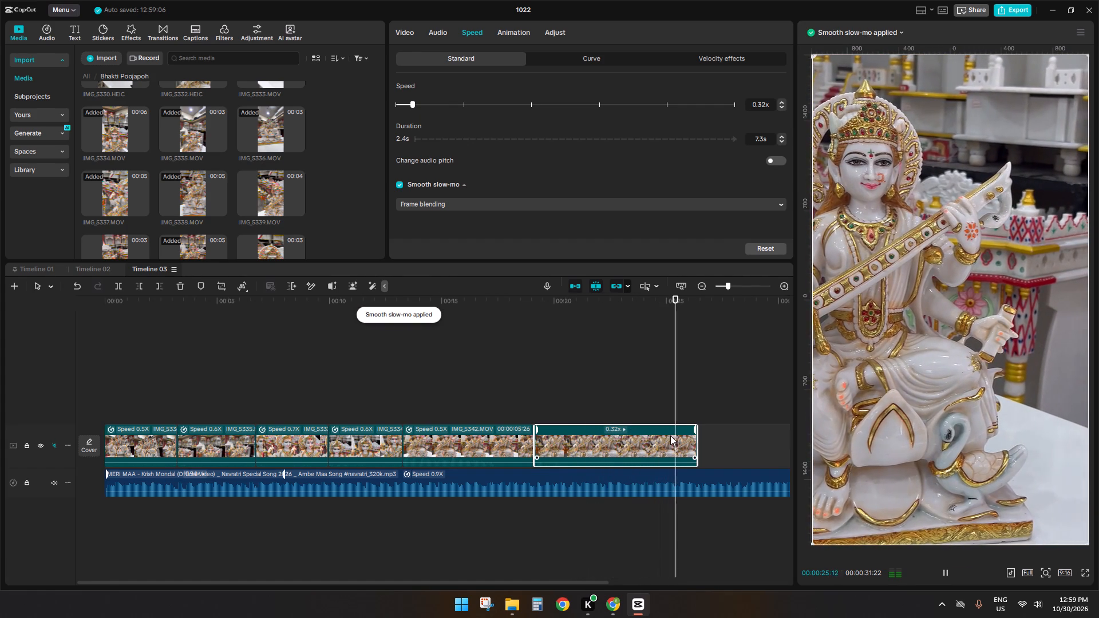
Split the IMG_5338.MOV clip at about 25.6 seconds and delete the part after the cut.
key("space")
left_click(677, 441)
key("s")
key("d")
Preview the statue media from IMG_5332.HEIC through IMG_5339.MOV to look for the next clip.
left_click(271, 130)
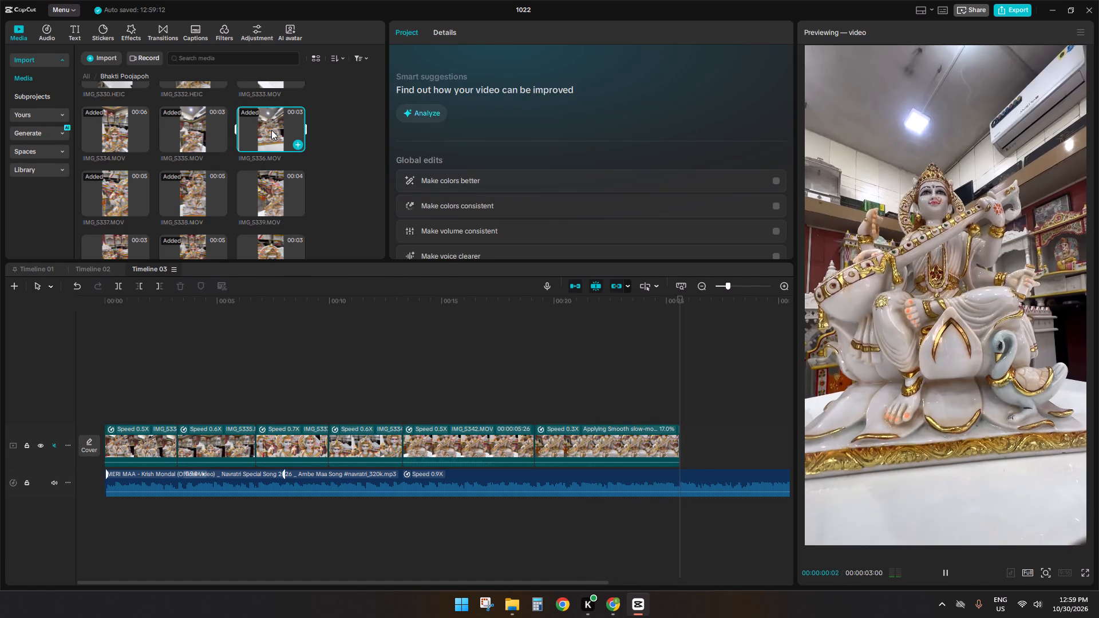
left_click(272, 187)
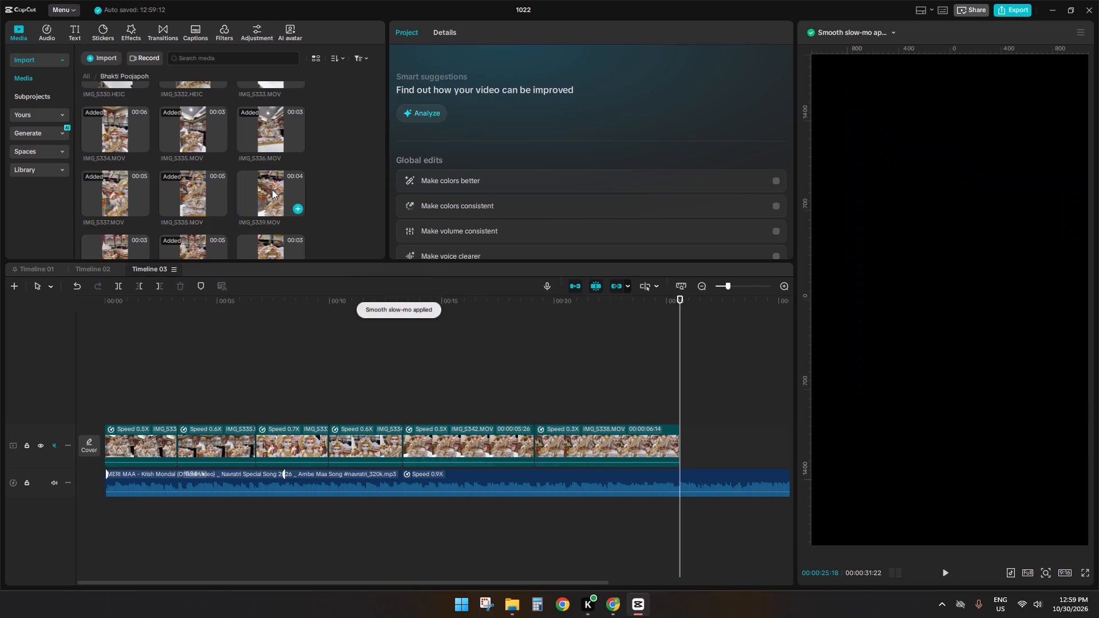
scroll(272, 189, "down", 1)
left_click(273, 205)
left_click(275, 156)
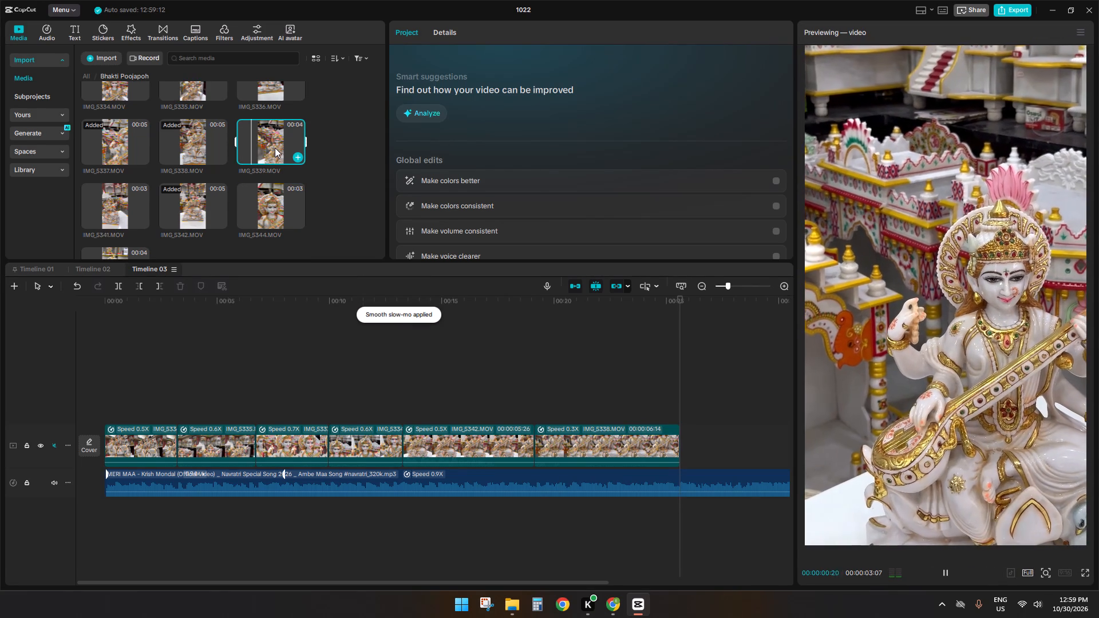
scroll(274, 149, "up", 4)
scroll(223, 163, "up", 4)
left_click(213, 103)
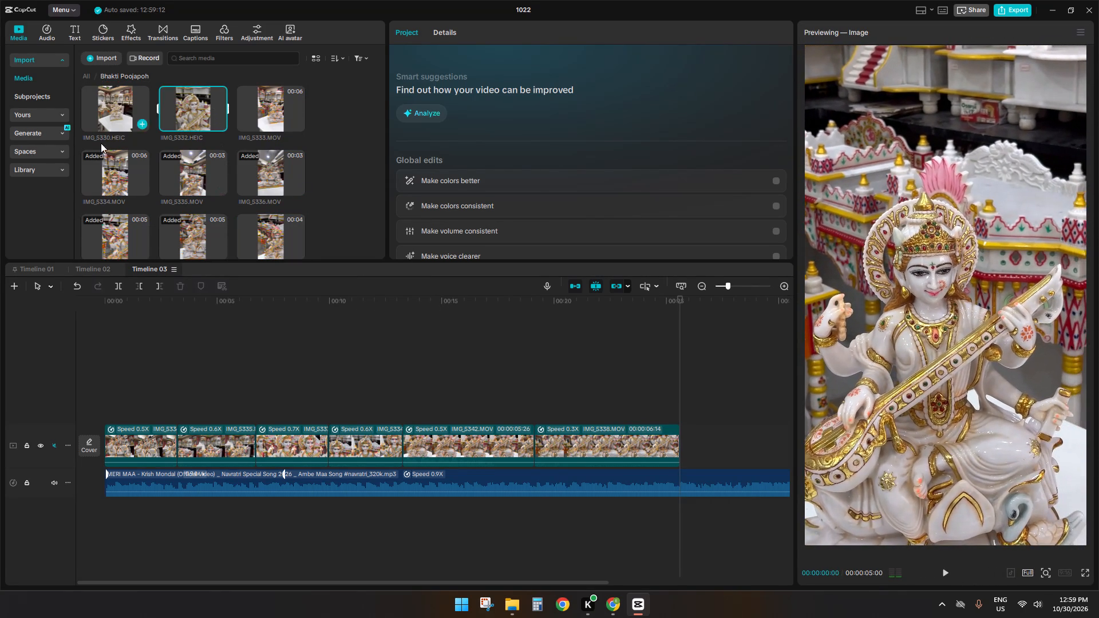
left_click(98, 169)
left_click(184, 180)
scroll(184, 180, "down", 1)
left_click(113, 200)
scroll(113, 200, "down", 2)
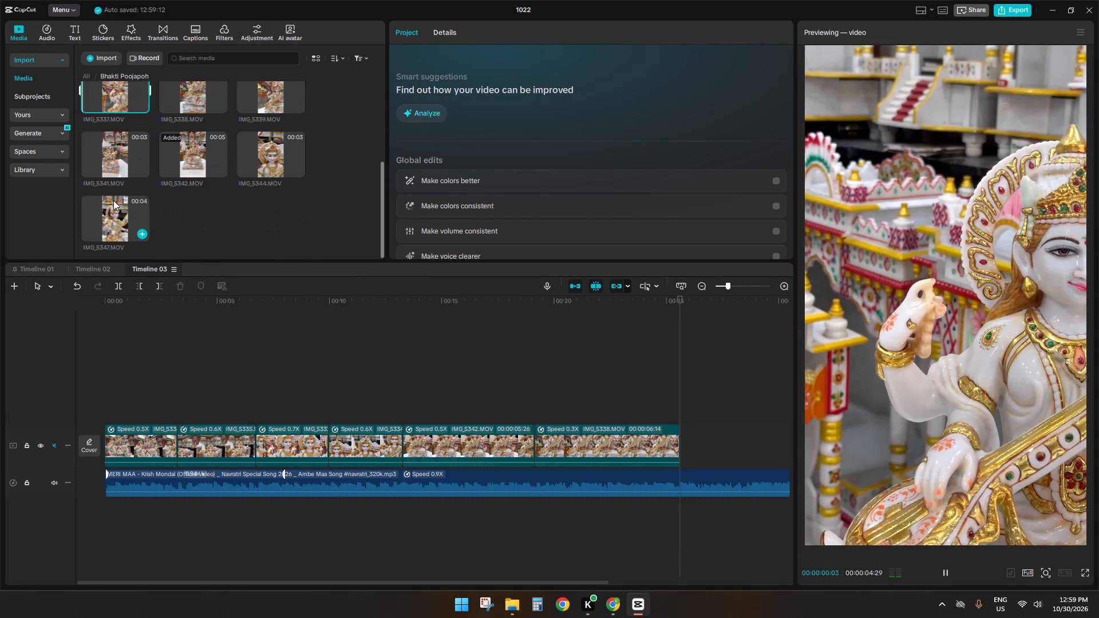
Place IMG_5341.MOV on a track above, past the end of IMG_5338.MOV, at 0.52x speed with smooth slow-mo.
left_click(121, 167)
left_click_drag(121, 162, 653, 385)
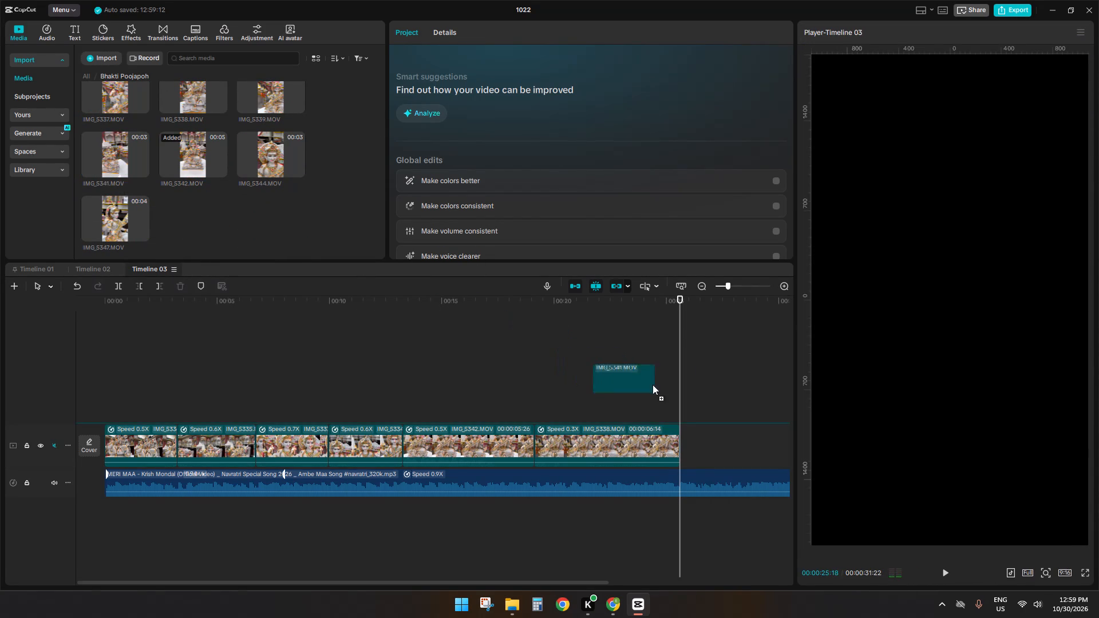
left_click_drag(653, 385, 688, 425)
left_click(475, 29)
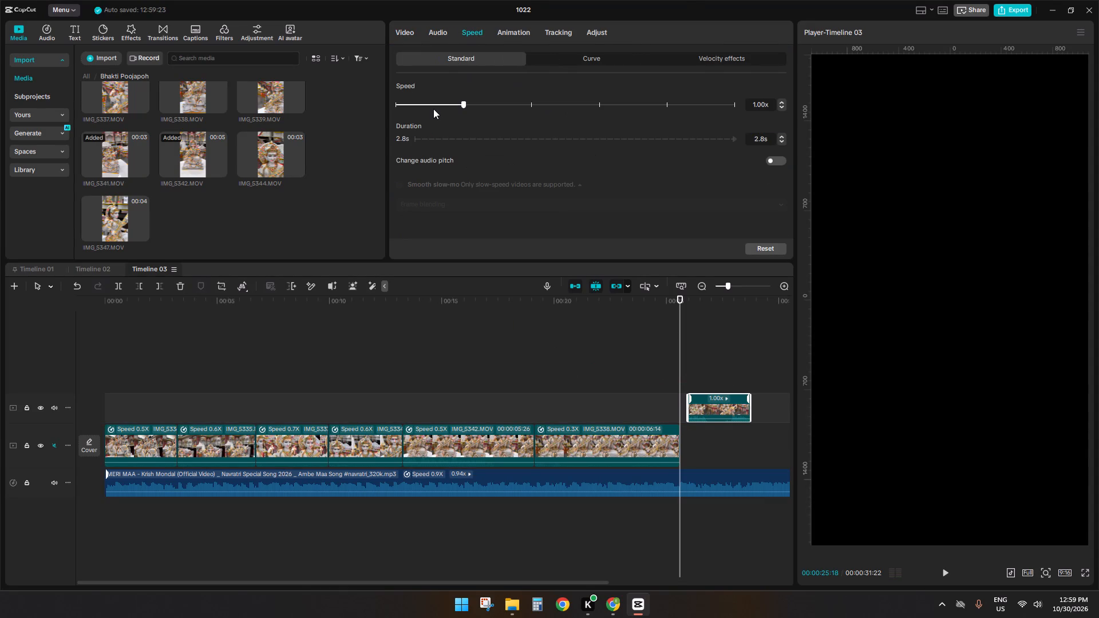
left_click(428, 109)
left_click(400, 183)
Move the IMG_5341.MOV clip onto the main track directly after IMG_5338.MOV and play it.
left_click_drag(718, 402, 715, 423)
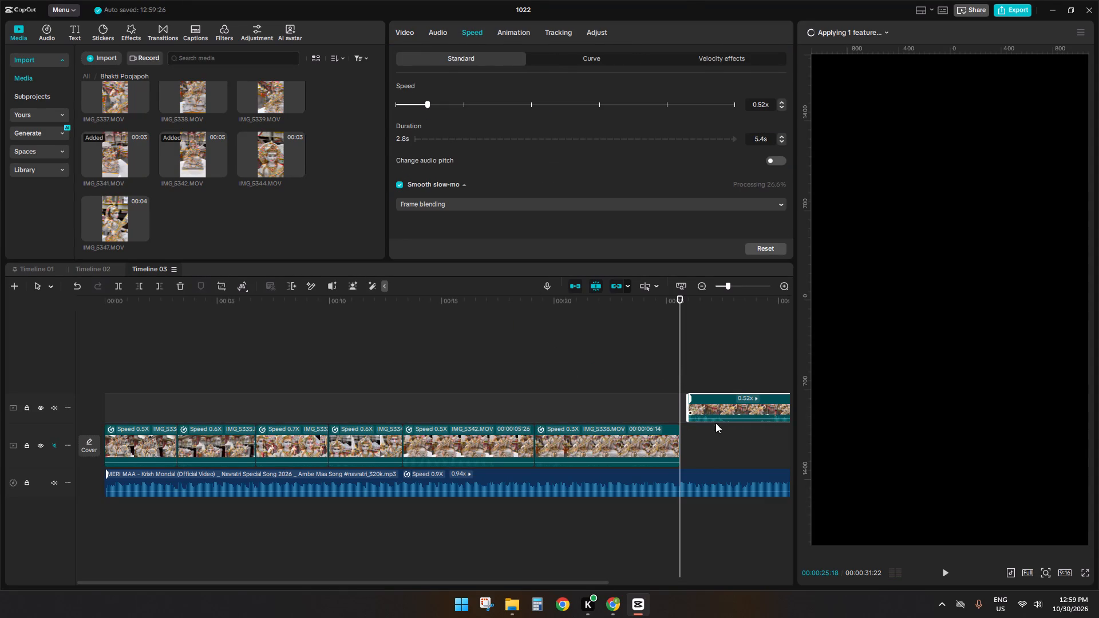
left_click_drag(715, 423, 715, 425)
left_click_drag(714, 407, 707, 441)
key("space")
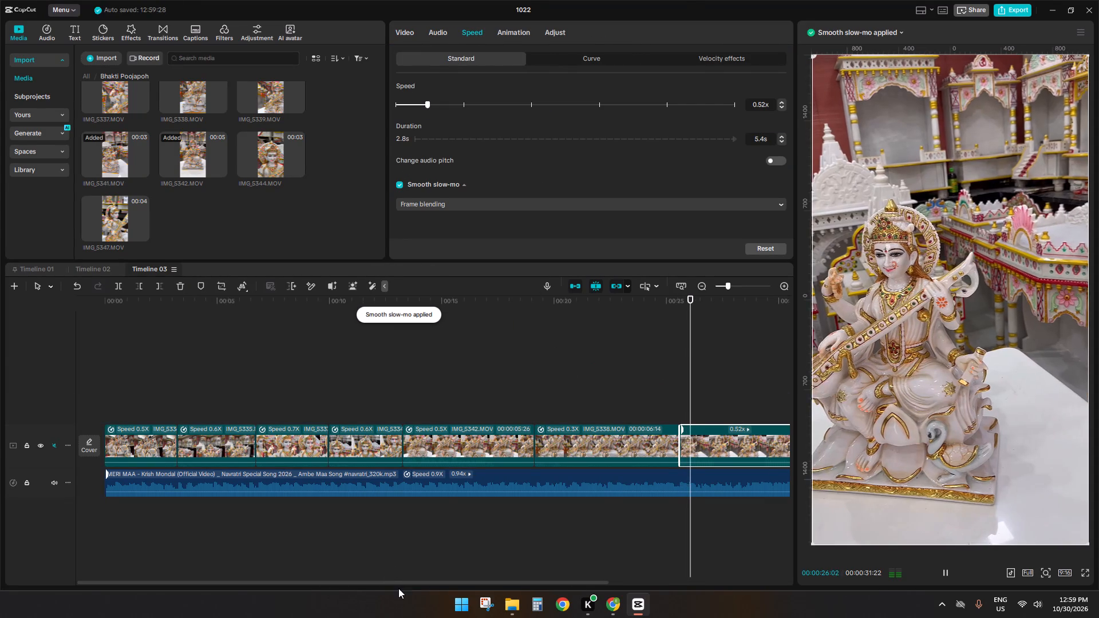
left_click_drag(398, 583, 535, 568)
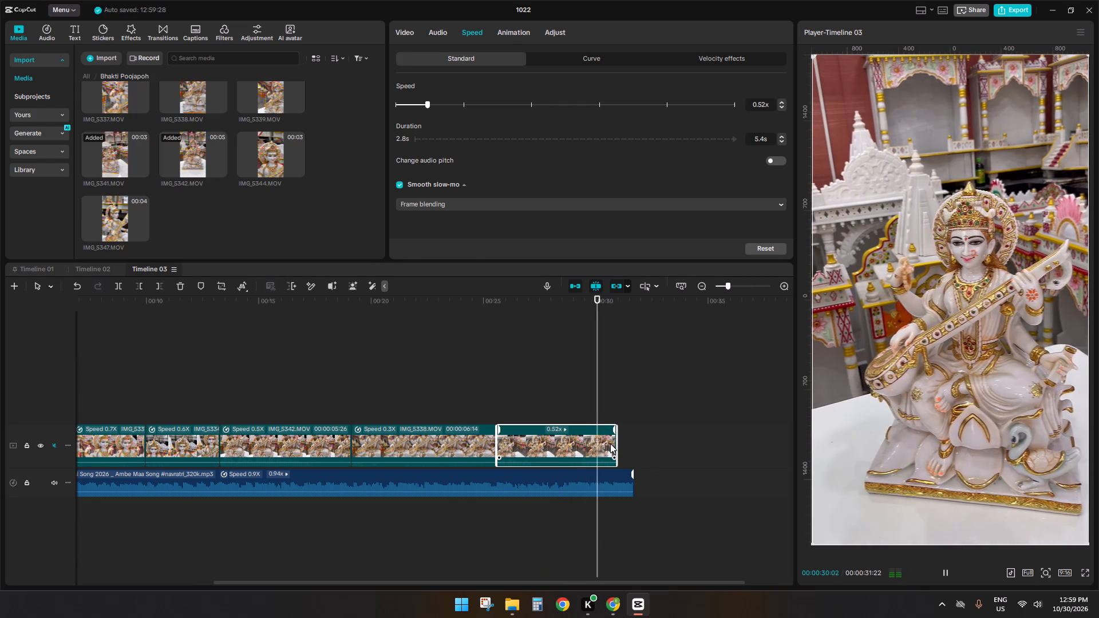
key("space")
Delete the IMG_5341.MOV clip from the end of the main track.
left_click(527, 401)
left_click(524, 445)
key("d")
Preview IMG_5344.MOV and add it to the main track directly after IMG_5338.MOV.
left_click(183, 146)
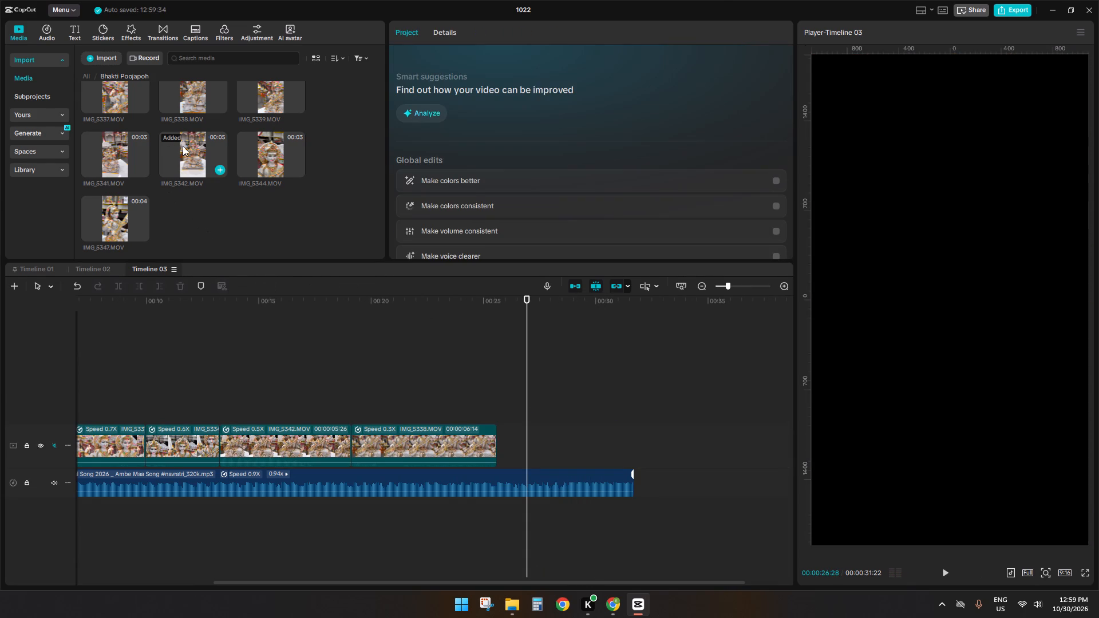
left_click(258, 172)
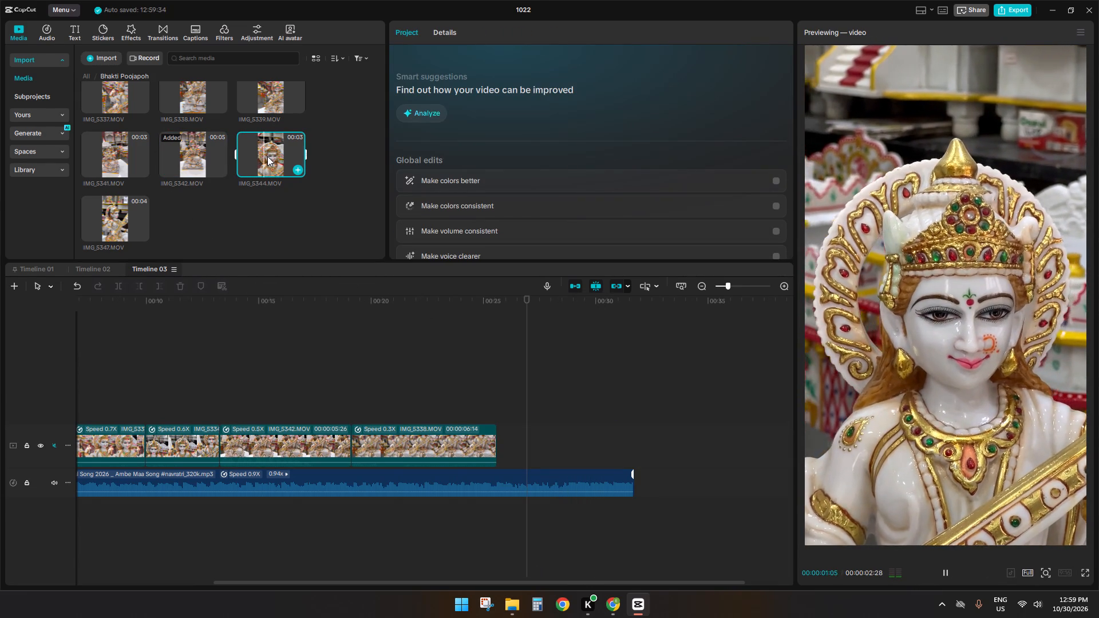
left_click_drag(267, 156, 516, 429)
Slow the newly added IMG_5344.MOV clip to 0.48x speed and turn on smooth slow-mo.
left_click(481, 33)
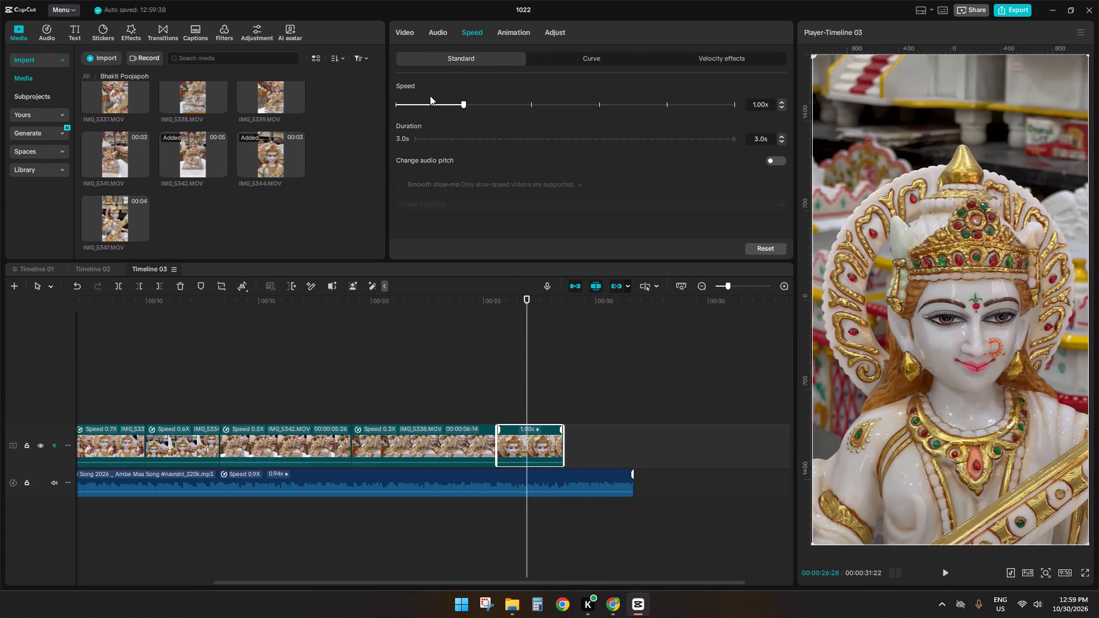
left_click(413, 104)
left_click(412, 104)
left_click(416, 106)
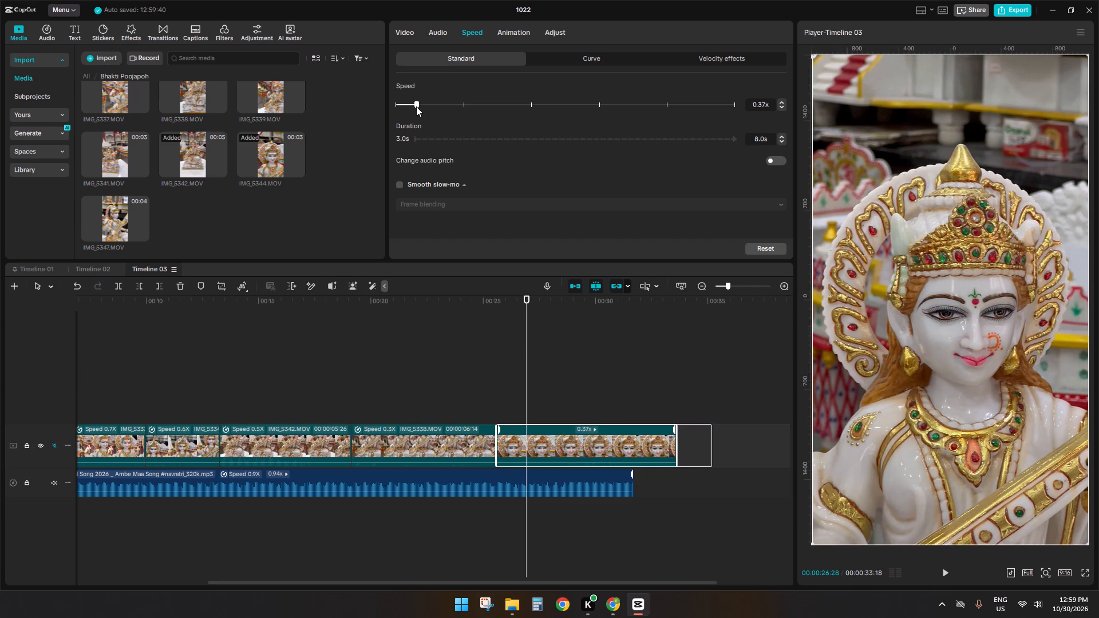
left_click(421, 106)
left_click(423, 105)
left_click(425, 105)
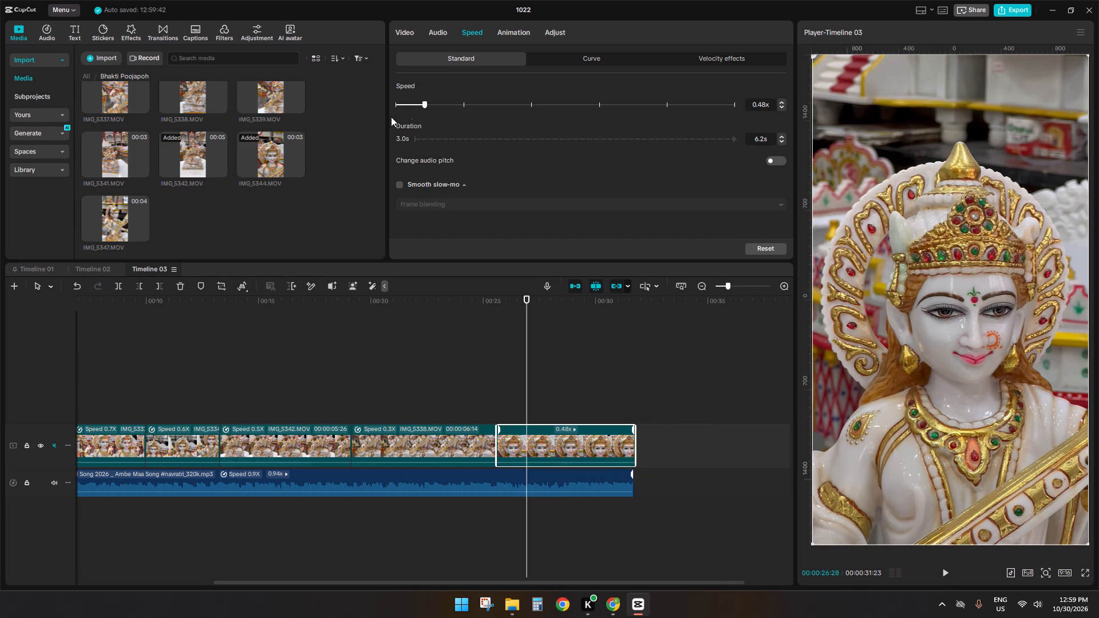
left_click(399, 185)
Trim the end of the IMG_5344.MOV clip to match the end of the song.
left_click(627, 395)
left_click_drag(627, 396, 636, 398)
left_click(612, 447)
key("s")
key("d")
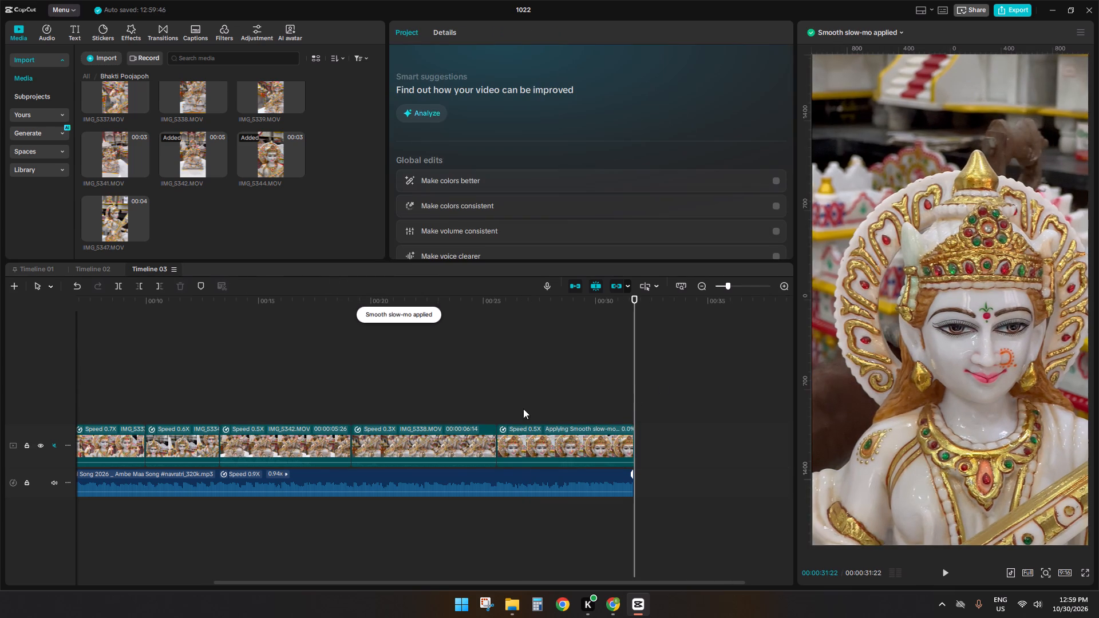
left_click(523, 409)
left_click(493, 407)
left_click(513, 437)
left_click(465, 31)
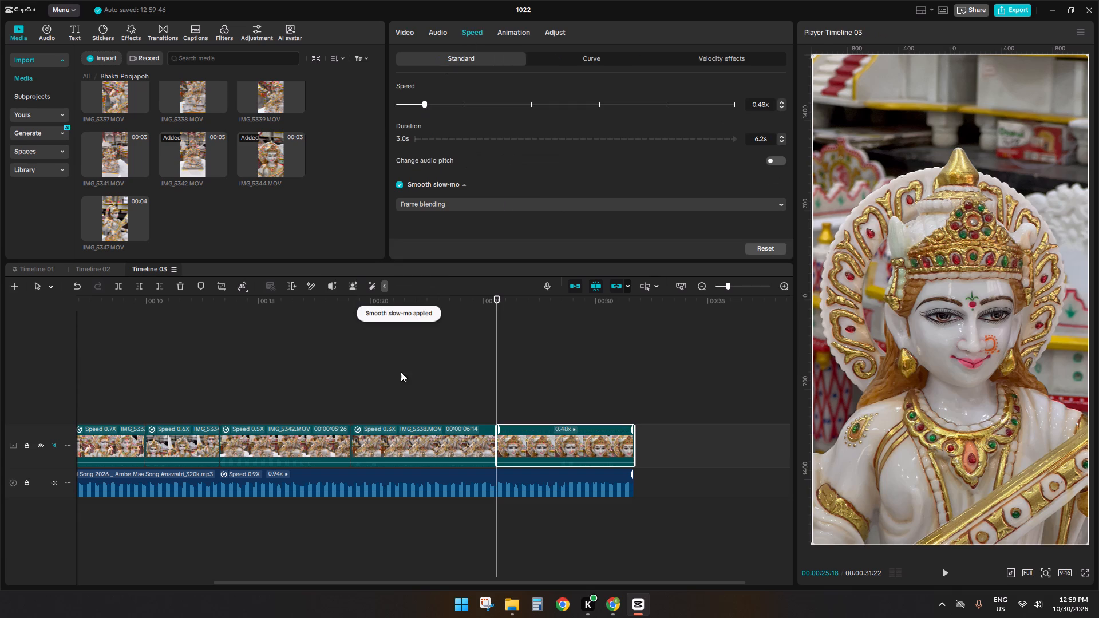
Enable Stabilize for all video clips on the main track and return the playhead to the start.
scroll(350, 295, "down", 13, "ctrl")
left_click_drag(432, 460, 76, 407)
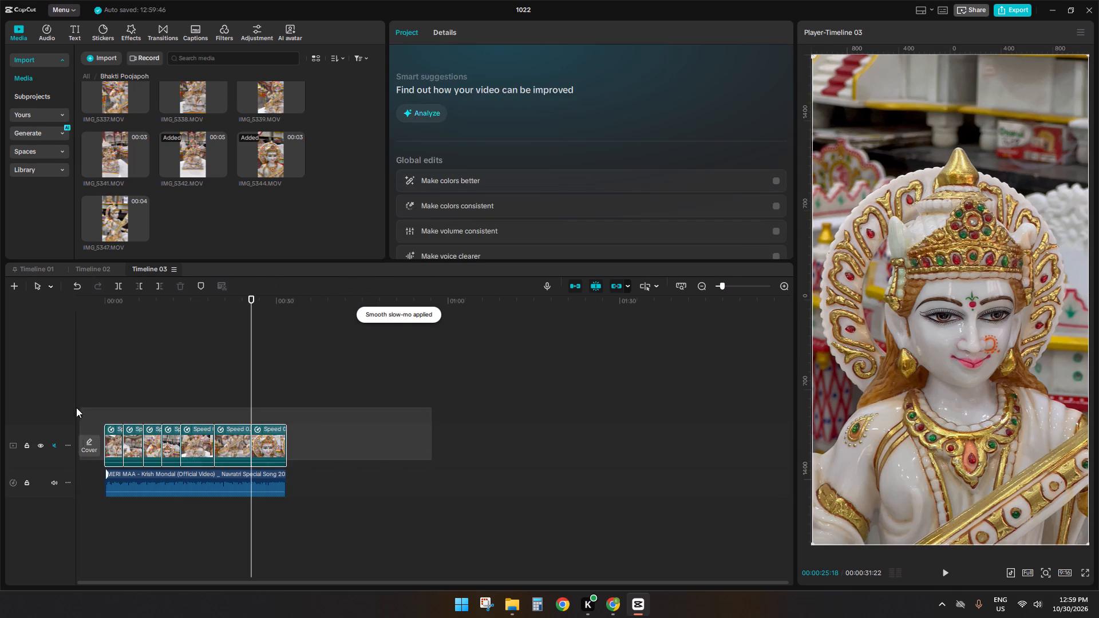
left_click_drag(76, 407, 60, 406)
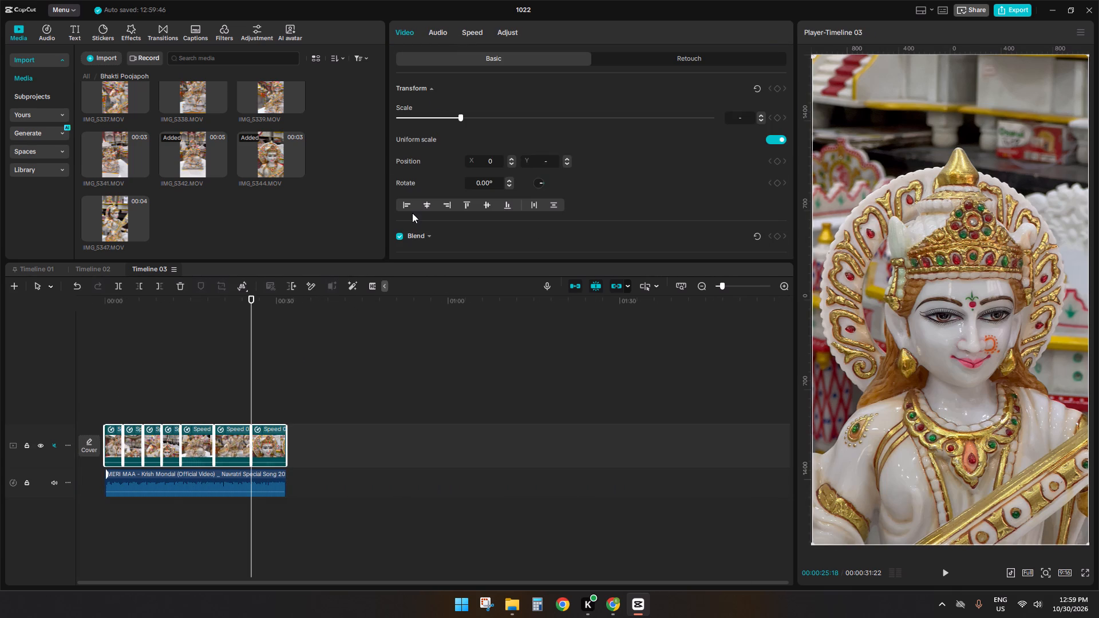
scroll(412, 213, "down", 2)
double_click(400, 168)
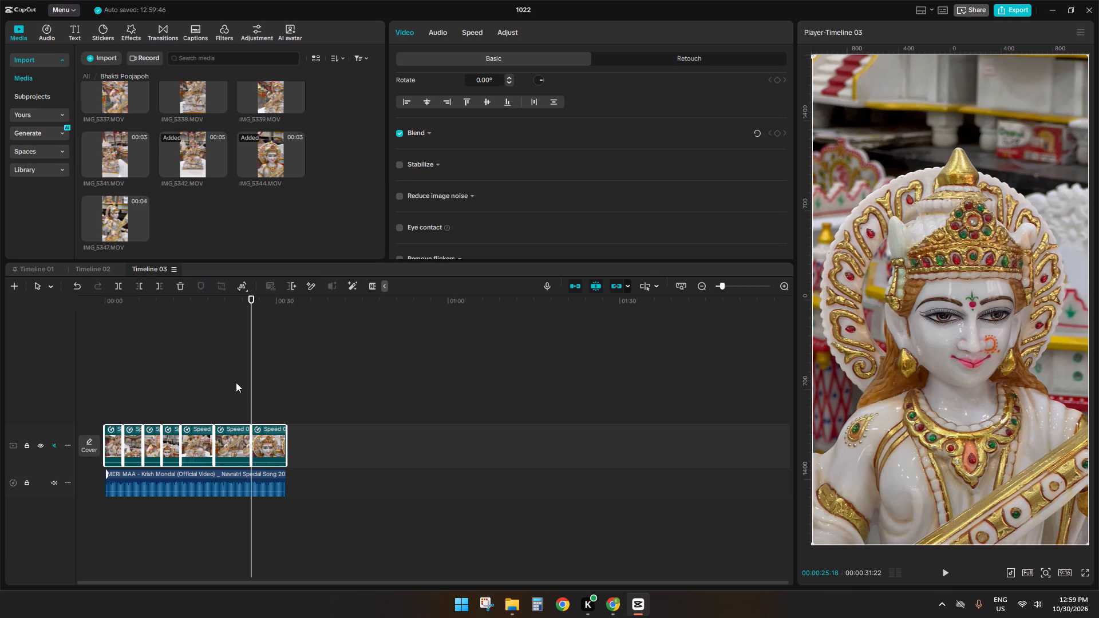
left_click(400, 163)
left_click(218, 357)
left_click_drag(218, 357, 0, 350)
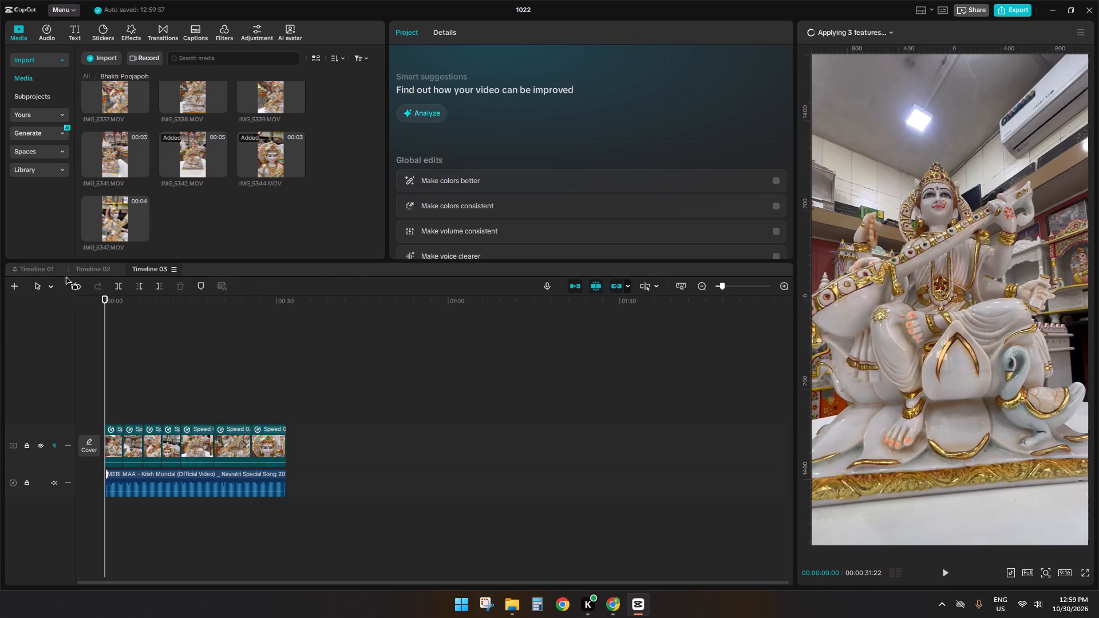
In Timeline 02, place My presets20 from the All presets folder above the start of the main track.
left_click(81, 268)
left_click(171, 362)
left_click_drag(171, 362, 0, 362)
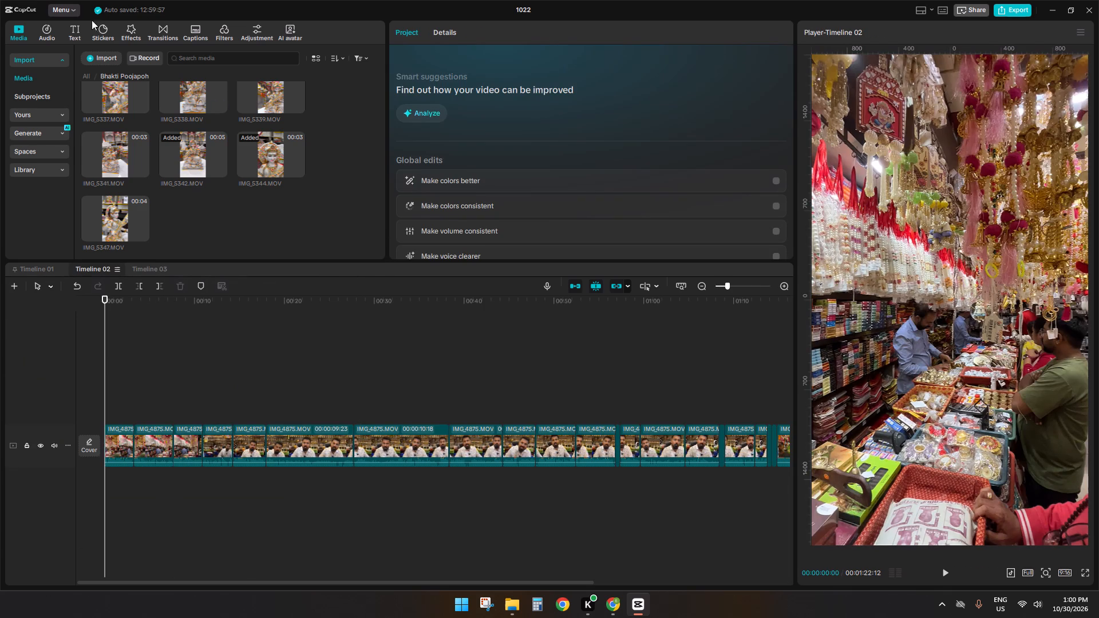
left_click(34, 117)
left_click(45, 119)
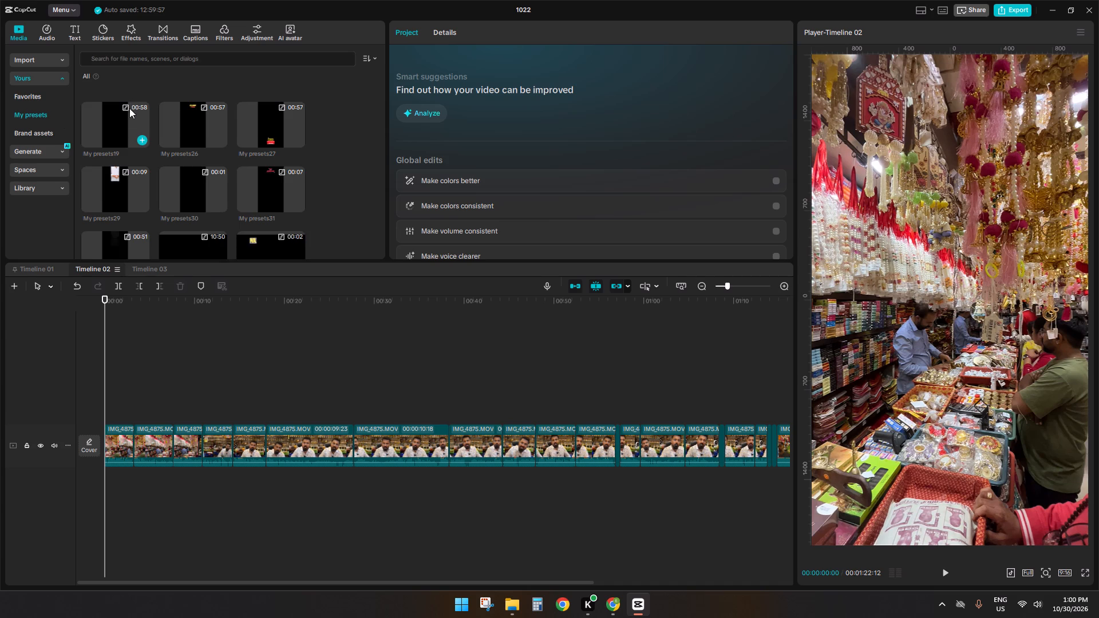
scroll(129, 120, "down", 8)
scroll(212, 183, "down", 2)
double_click(247, 168)
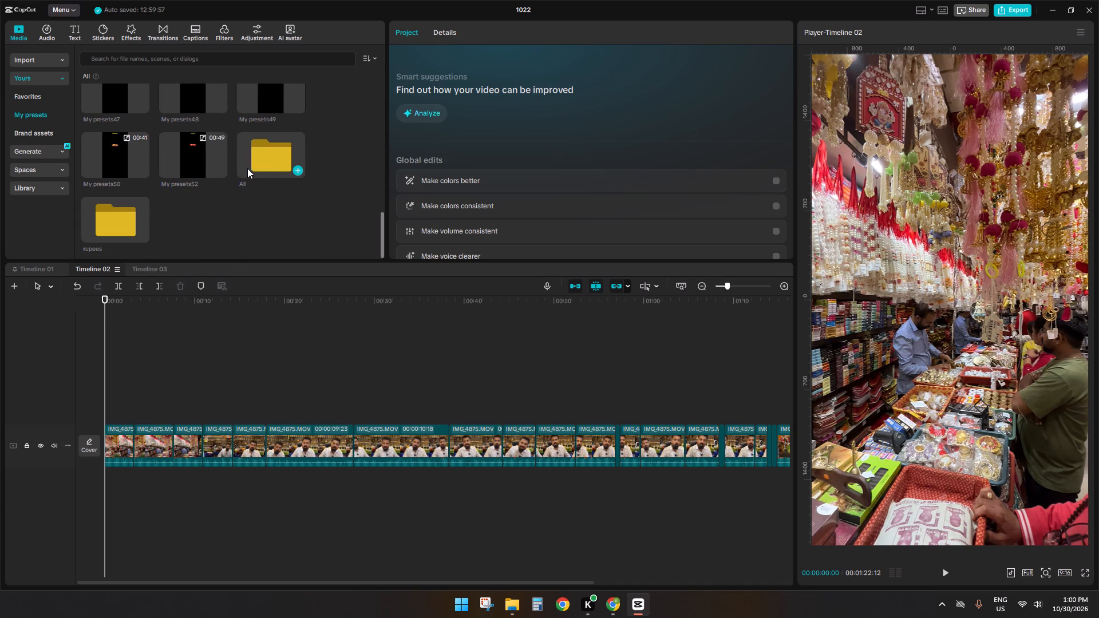
scroll(156, 176, "down", 3)
scroll(251, 177, "up", 1)
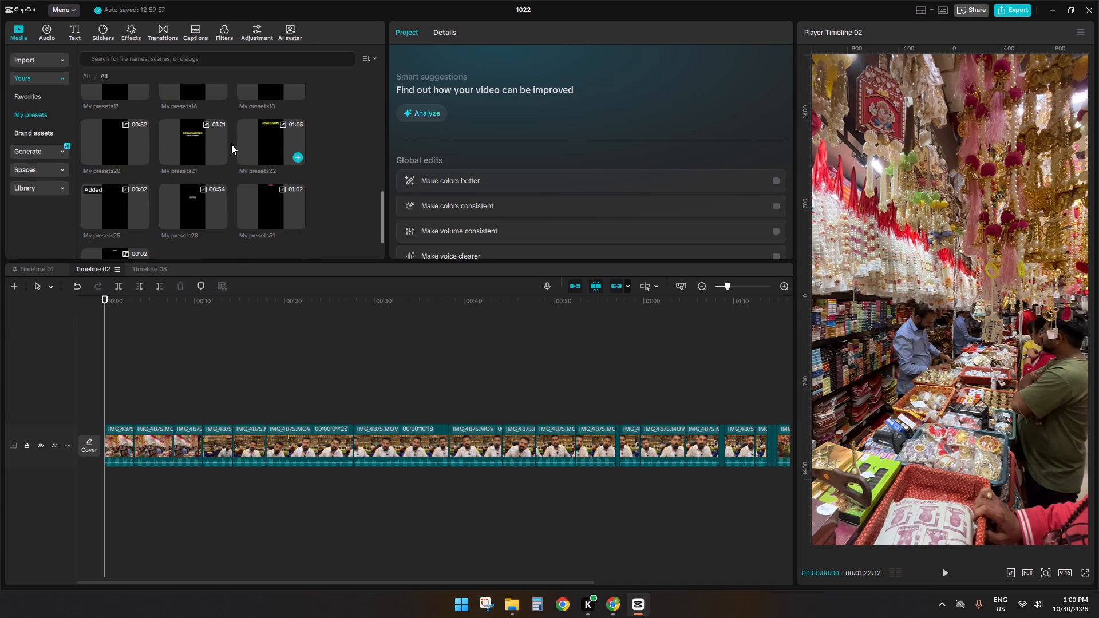
left_click_drag(121, 140, 92, 342)
Break the My presets20 clip apart and extend its adjustment layer to the end of the last video clip.
right_click(174, 401)
left_click(212, 321)
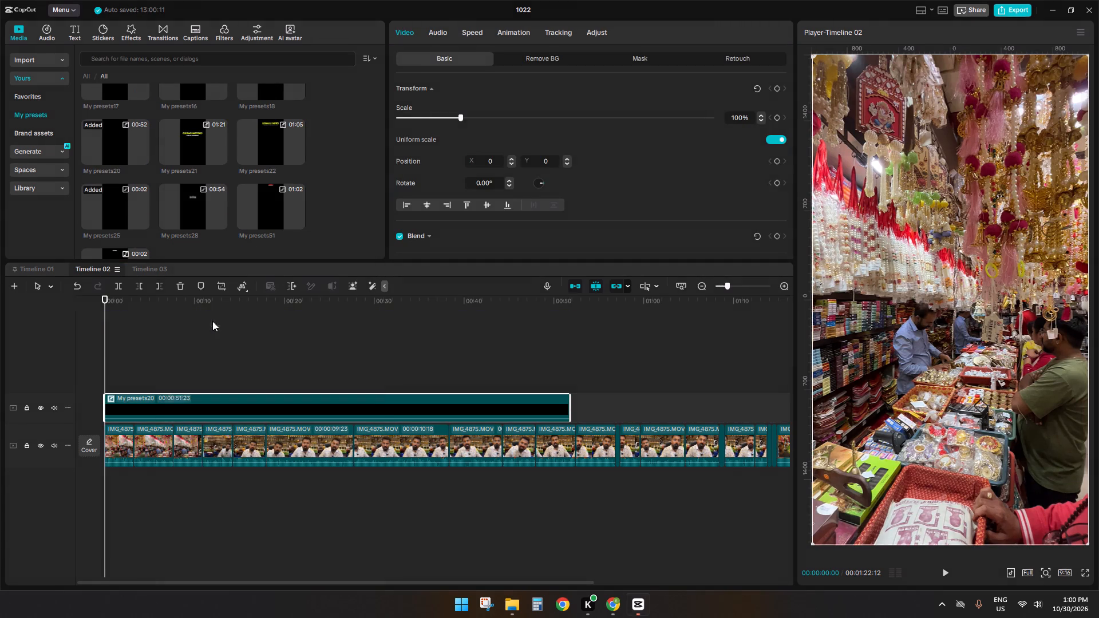
scroll(552, 384, "down", 7)
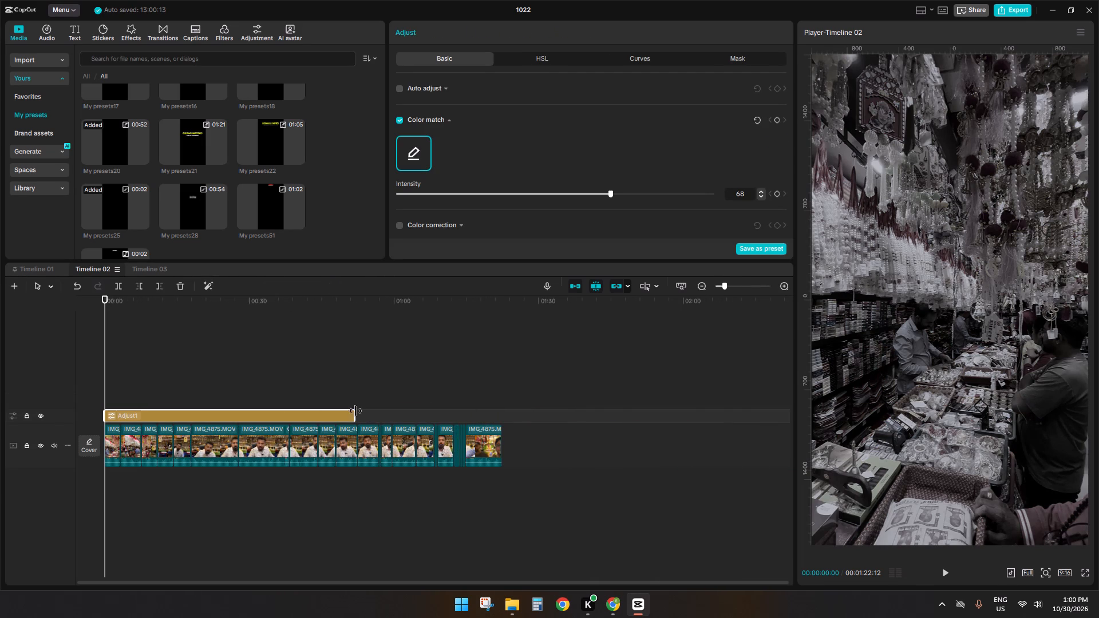
left_click_drag(353, 414, 498, 408)
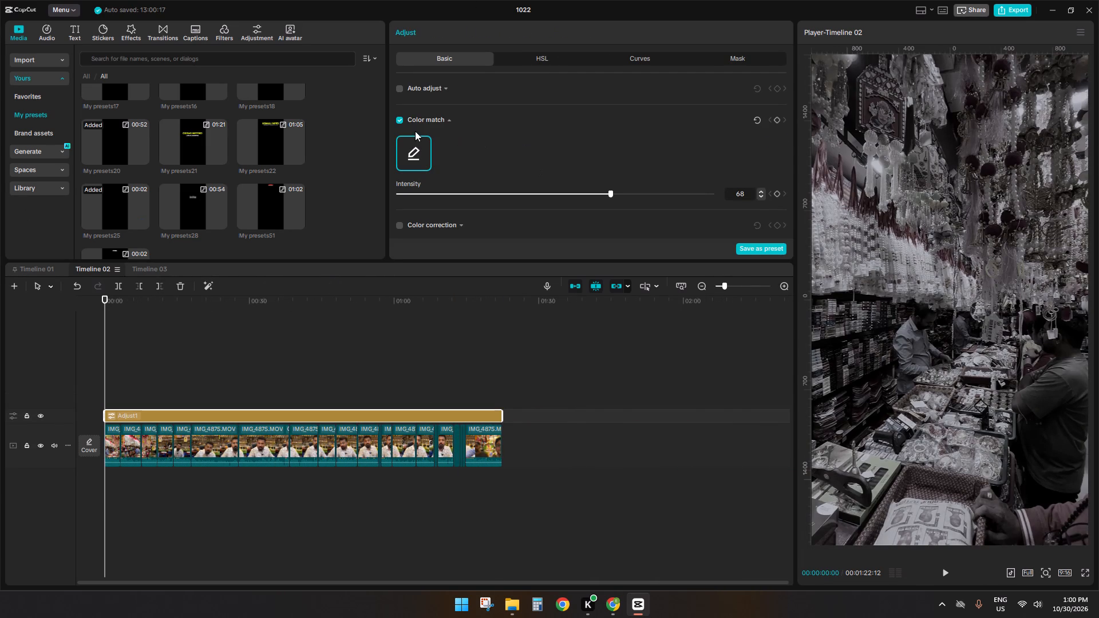
Turn off Color match on the adjustment layer and play Timeline 02 from the start.
left_click(401, 122)
left_click(299, 385)
left_click_drag(299, 385, 0, 402)
key("space")
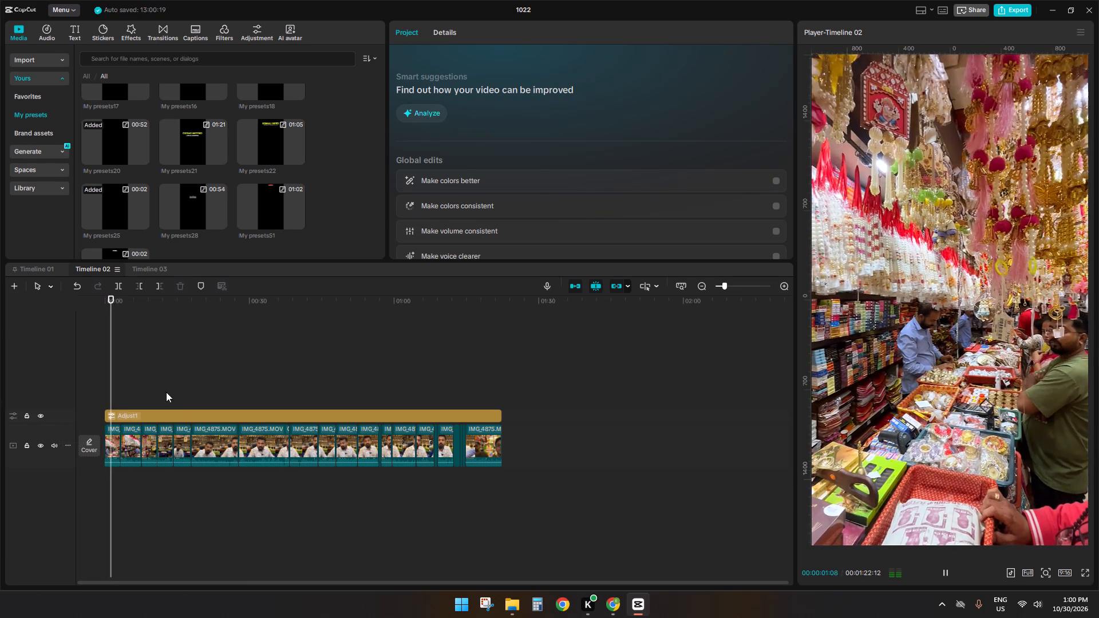
left_click(42, 57)
key("space")
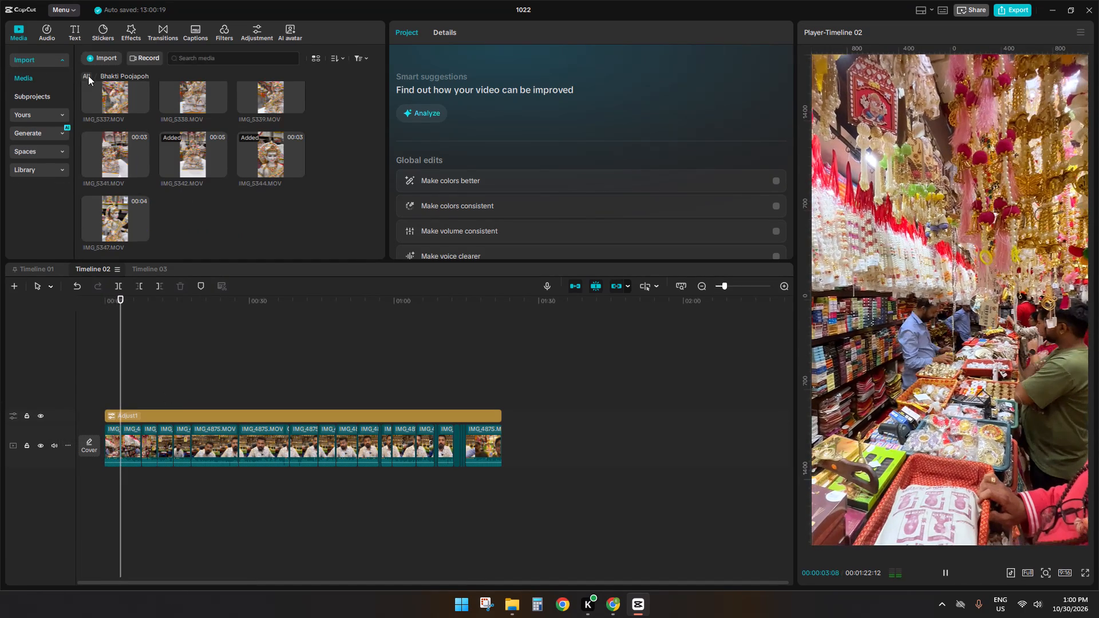
Play Timeline 03 from the start to review its stabilized opening clips against the song.
left_click(144, 266)
key("space")
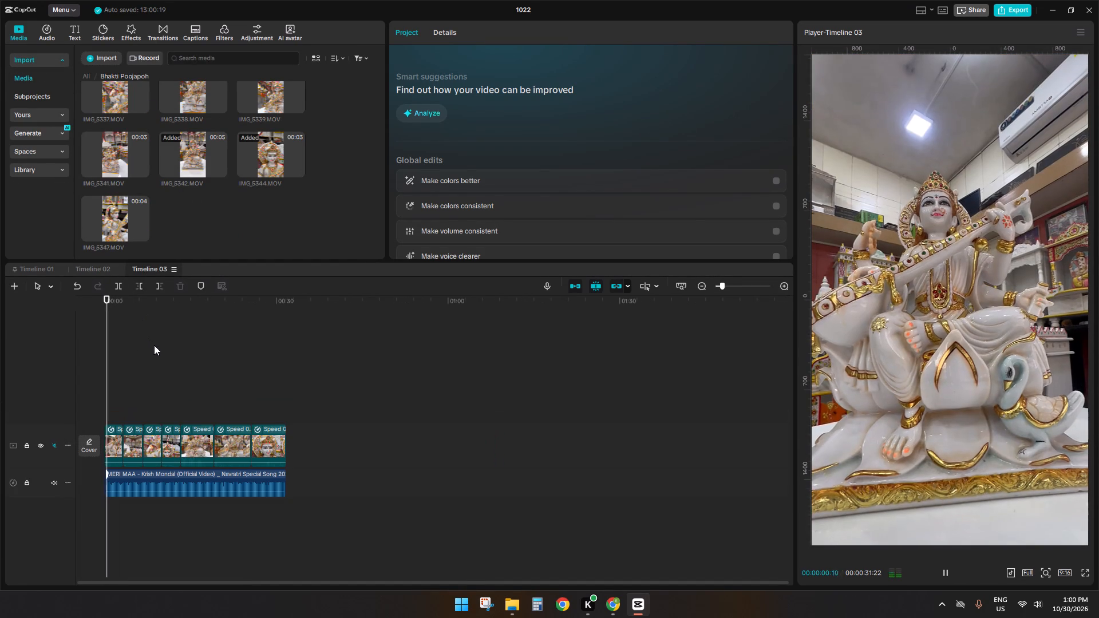
scroll(164, 377, "up", 9, "ctrl")
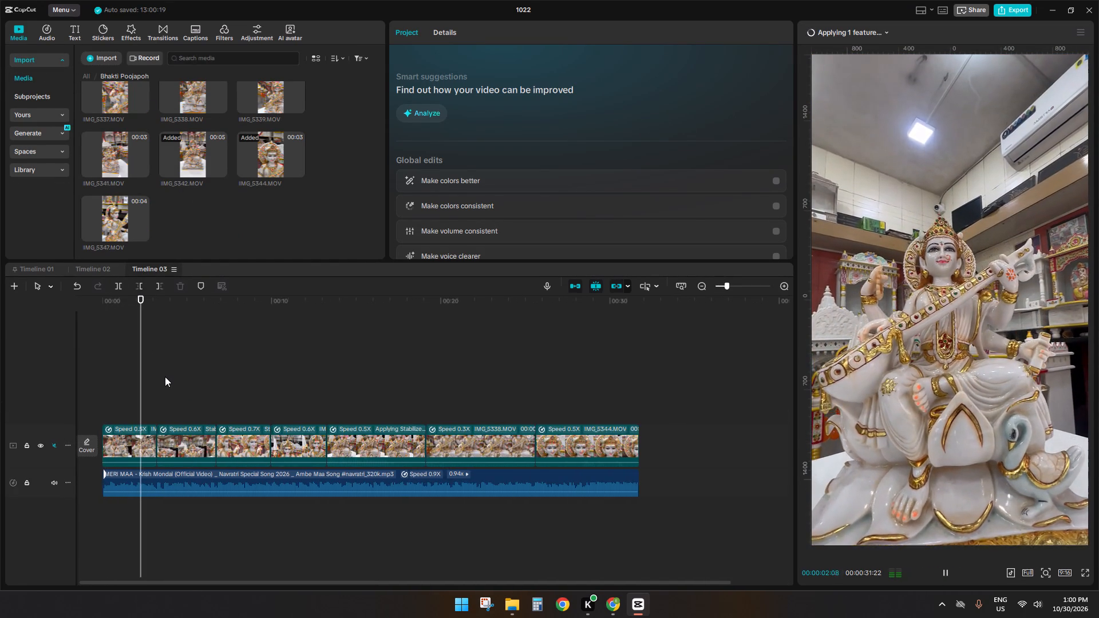
scroll(165, 377, "up", 4, "ctrl")
key("space")
left_click(124, 378)
left_click_drag(124, 378, 95, 386)
key("space")
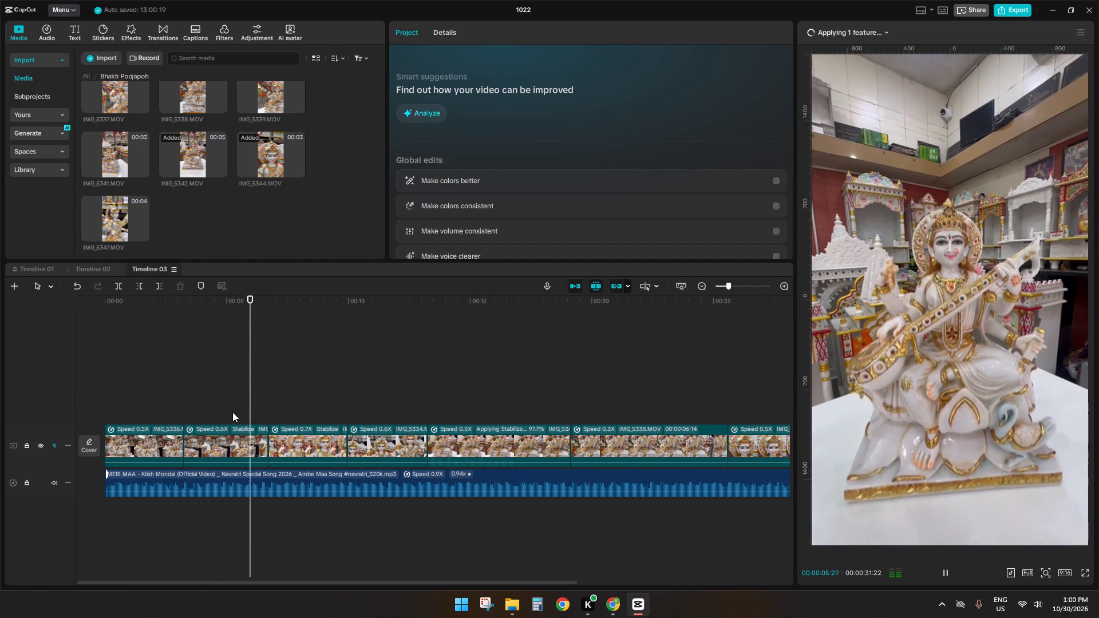
key("space")
Add the Glare II light transition between the first and second clips with a 0.9 s duration.
left_click(170, 32)
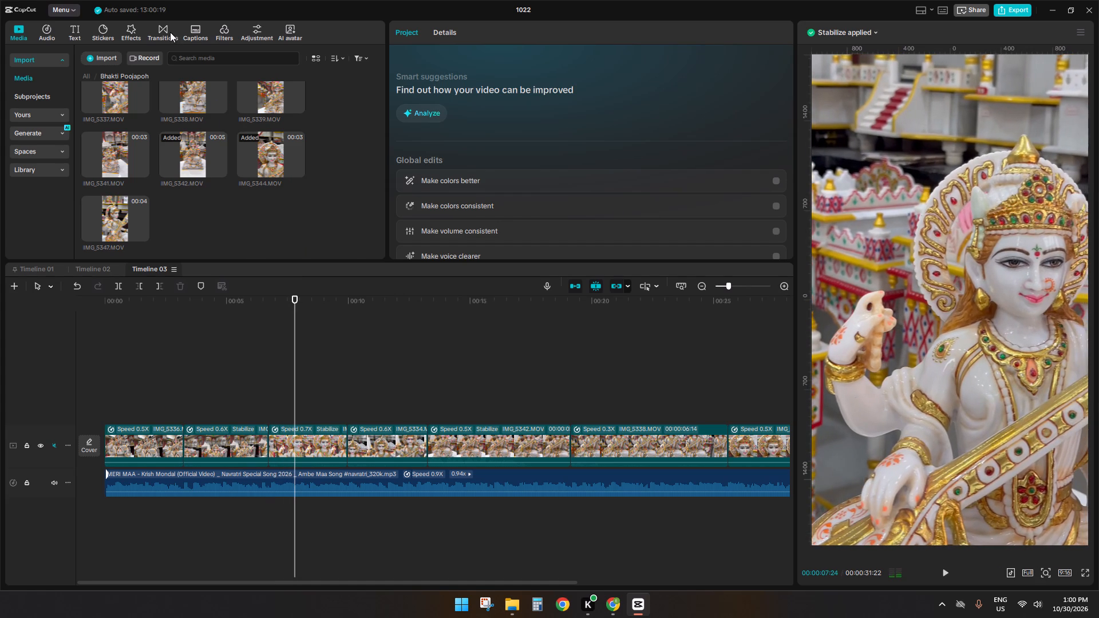
left_click(41, 75)
left_click(41, 57)
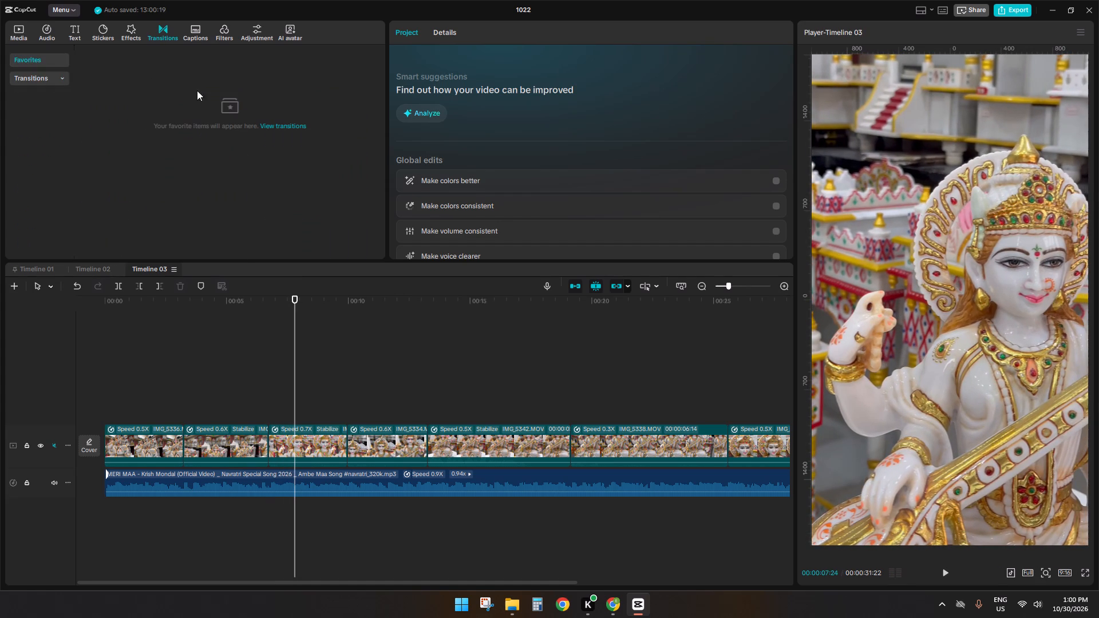
left_click(22, 70)
left_click(25, 77)
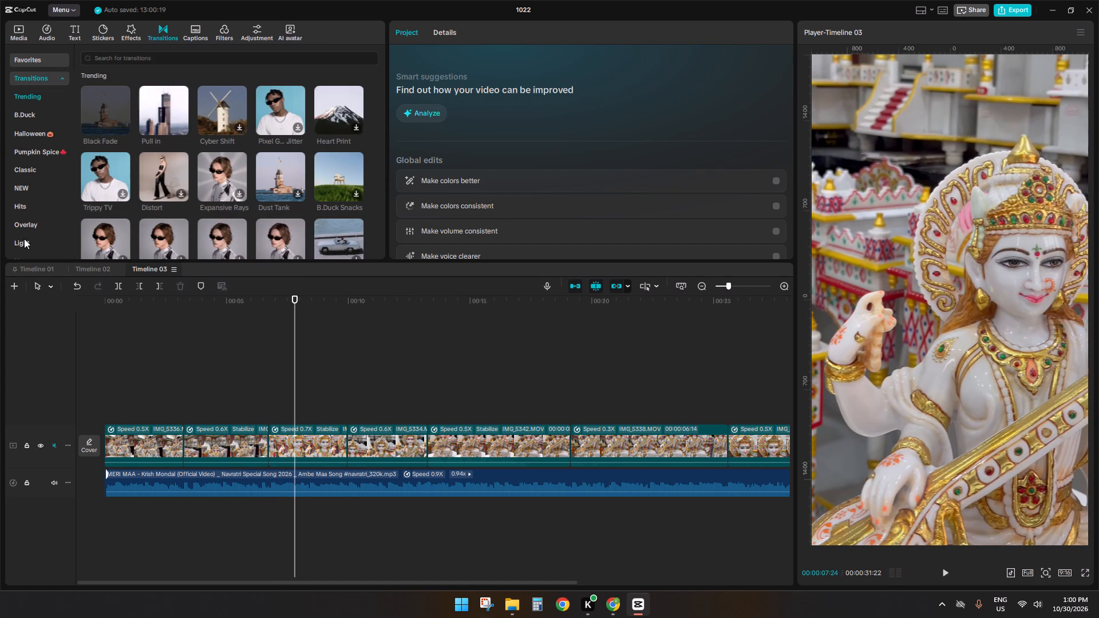
left_click(24, 239)
left_click_drag(103, 105, 185, 443)
left_click(529, 110)
left_click(544, 109)
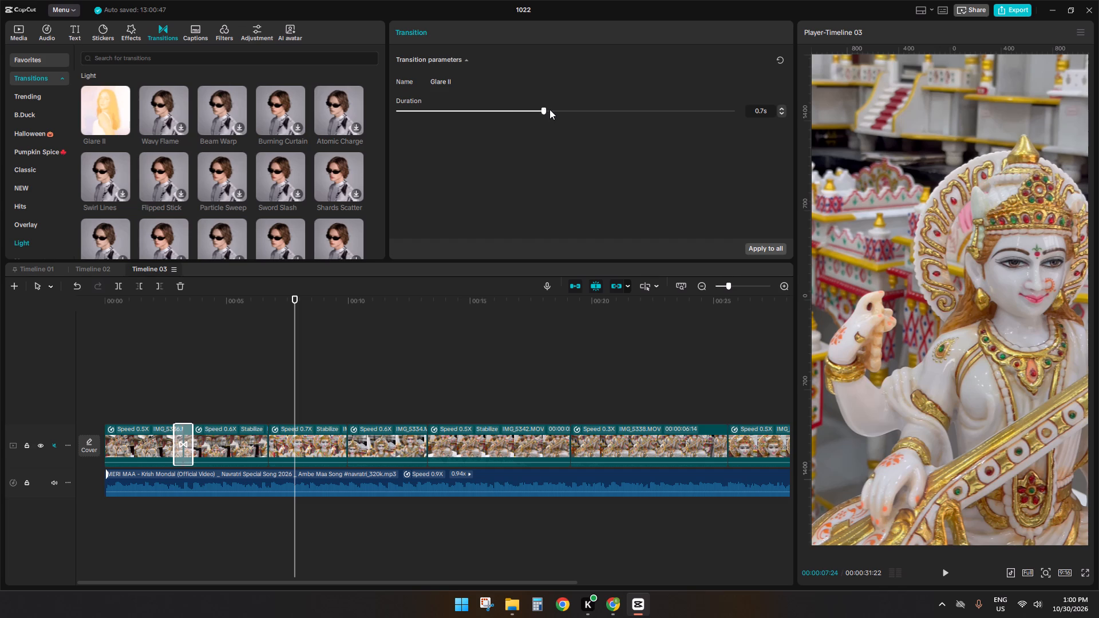
left_click(551, 109)
left_click(558, 108)
left_click(567, 106)
left_click(574, 105)
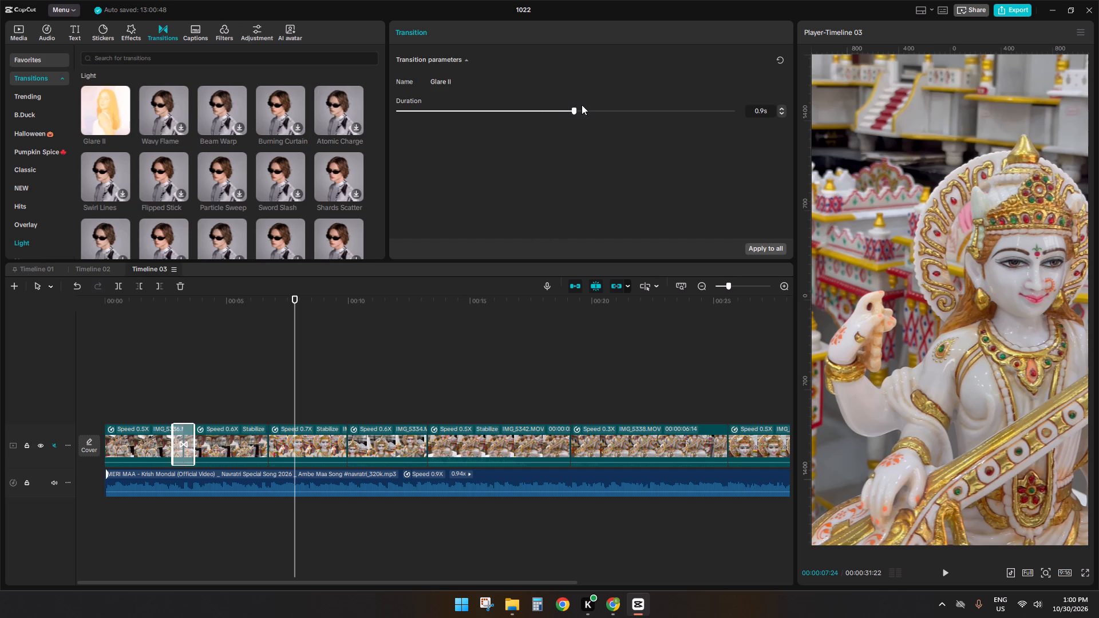
left_click(582, 105)
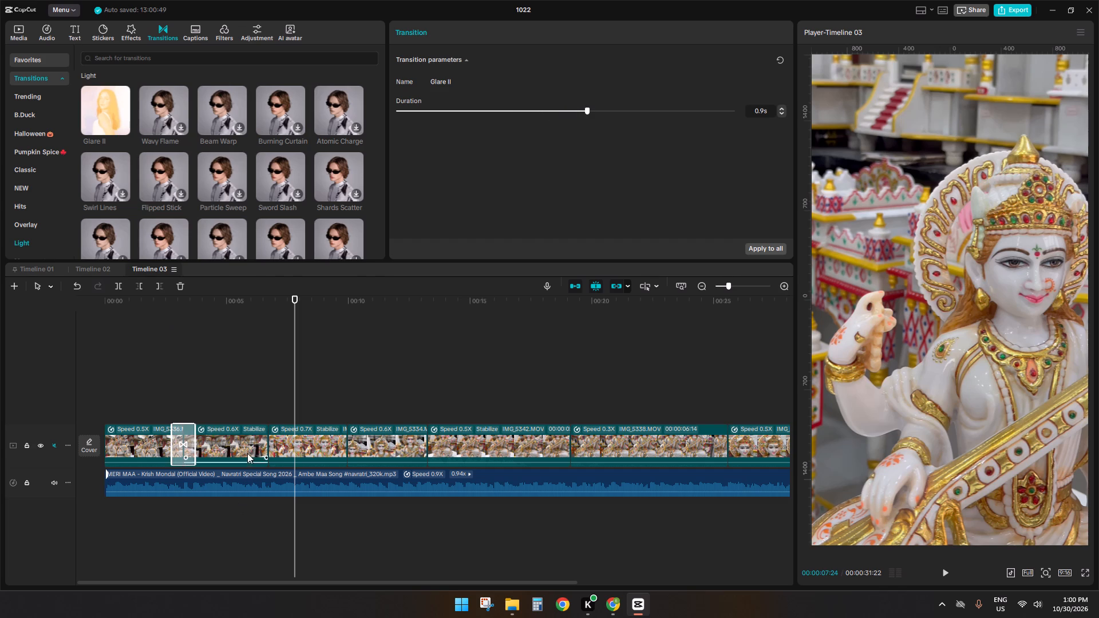
Apply the Fade In entrance animation to the third and fourth clips on the main track.
left_click(228, 439)
left_click(496, 23)
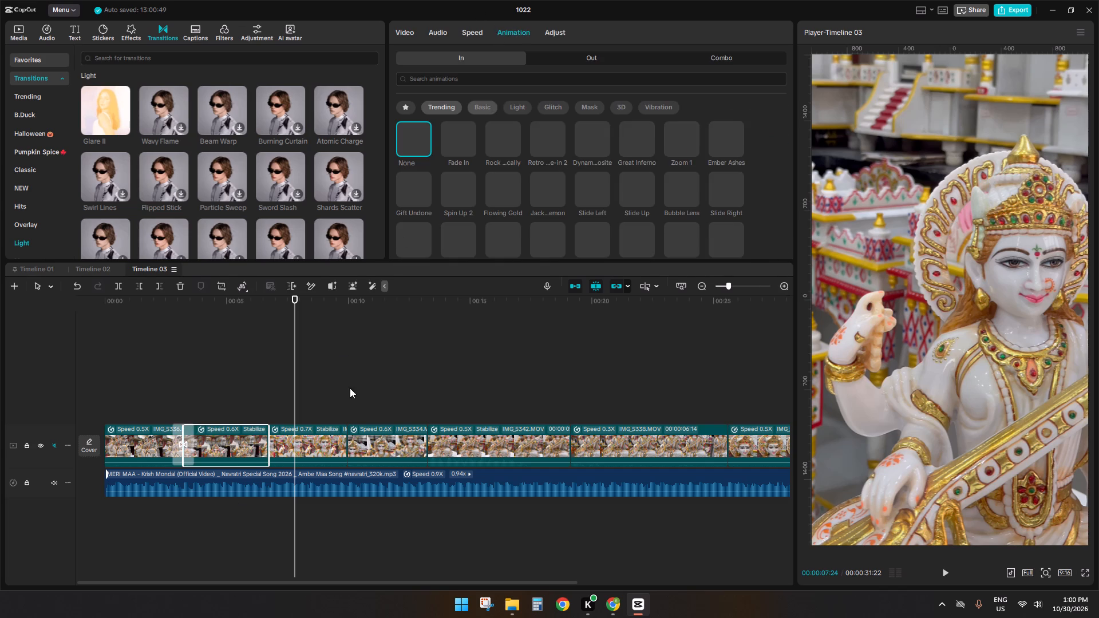
left_click(313, 439)
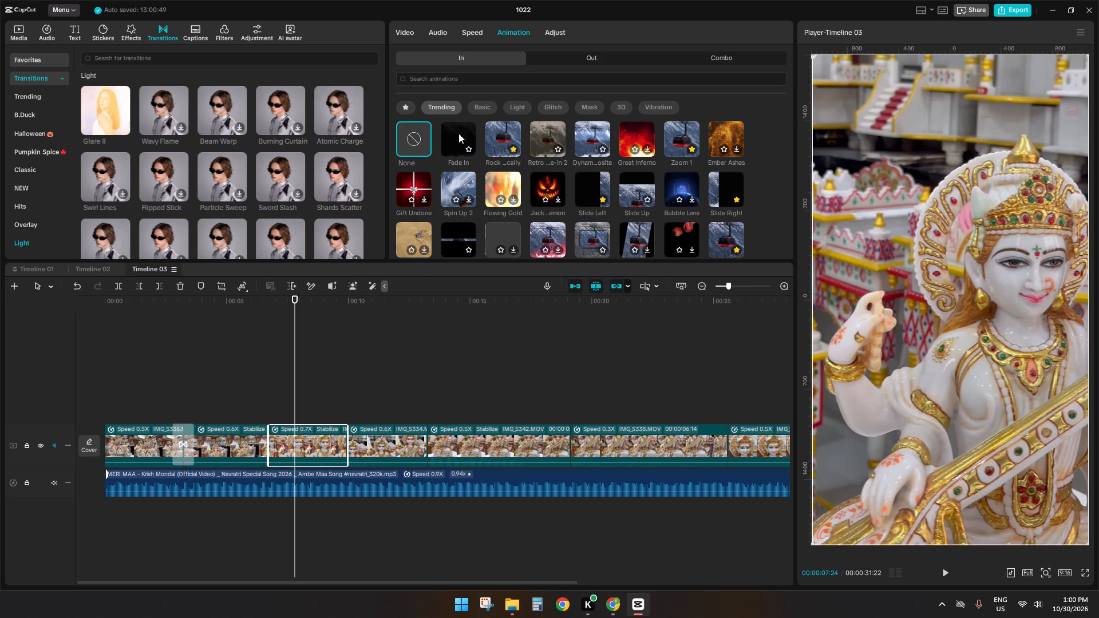
left_click(458, 133)
left_click(385, 449)
left_click(464, 142)
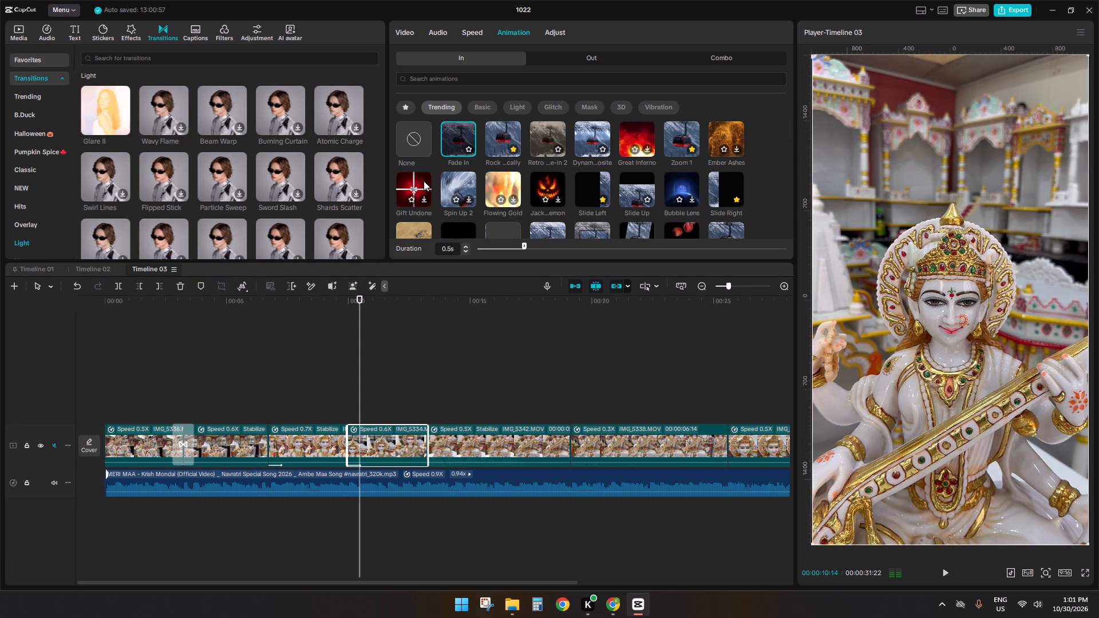
Add the Glare II transition between the fourth clip and IMG_5342.MOV with a 1.0 s duration.
left_click(497, 453)
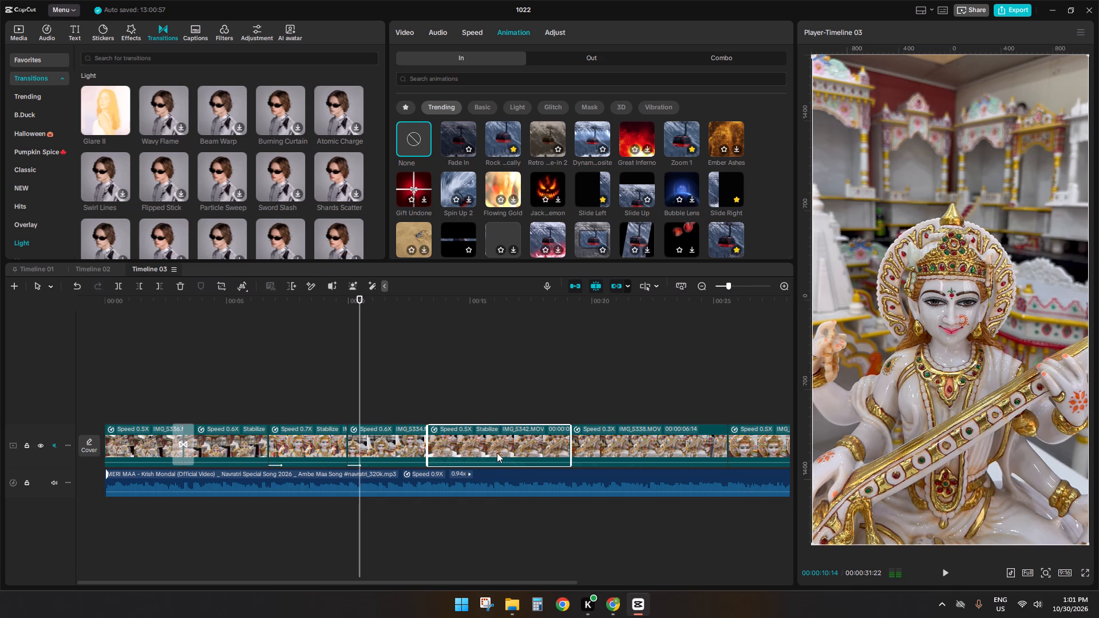
left_click_drag(110, 116, 440, 426)
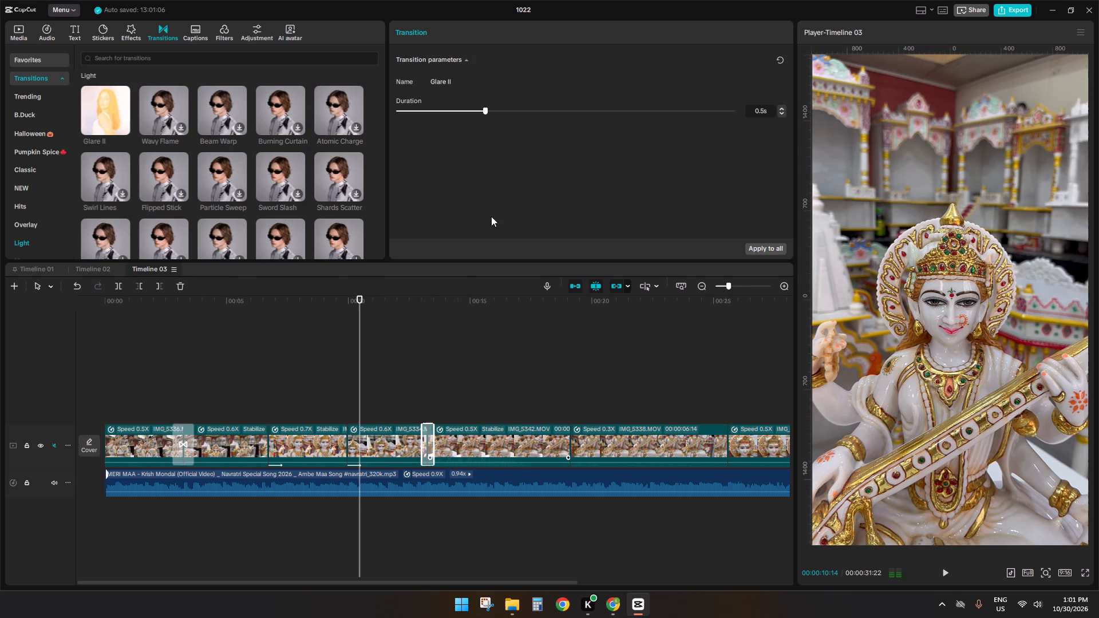
left_click(520, 109)
left_click(532, 110)
left_click(559, 114)
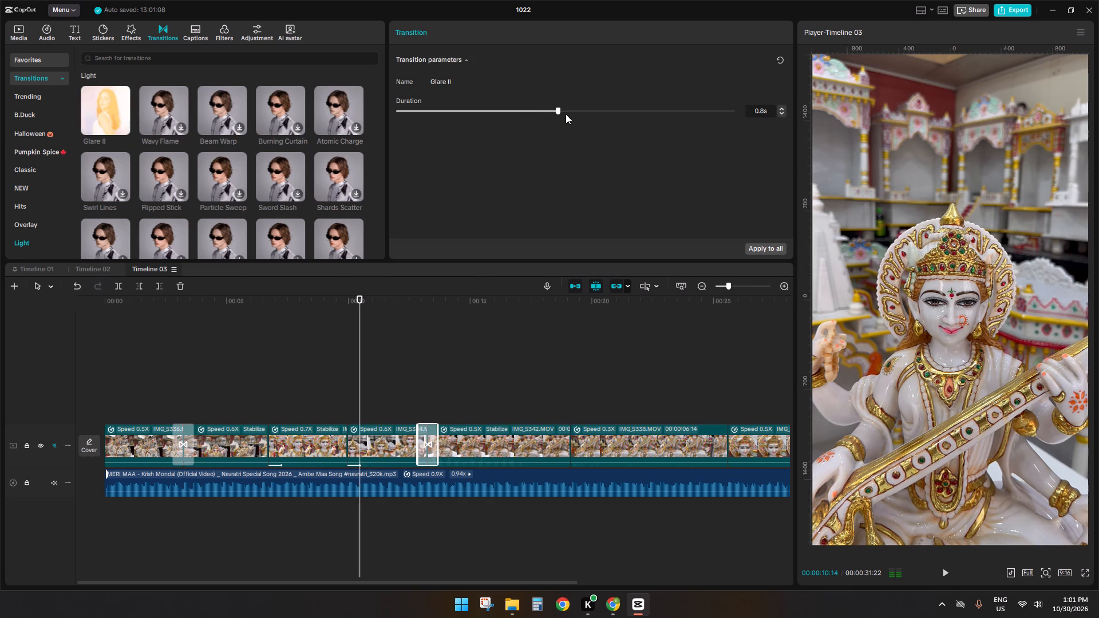
left_click(566, 114)
left_click(578, 114)
left_click(595, 114)
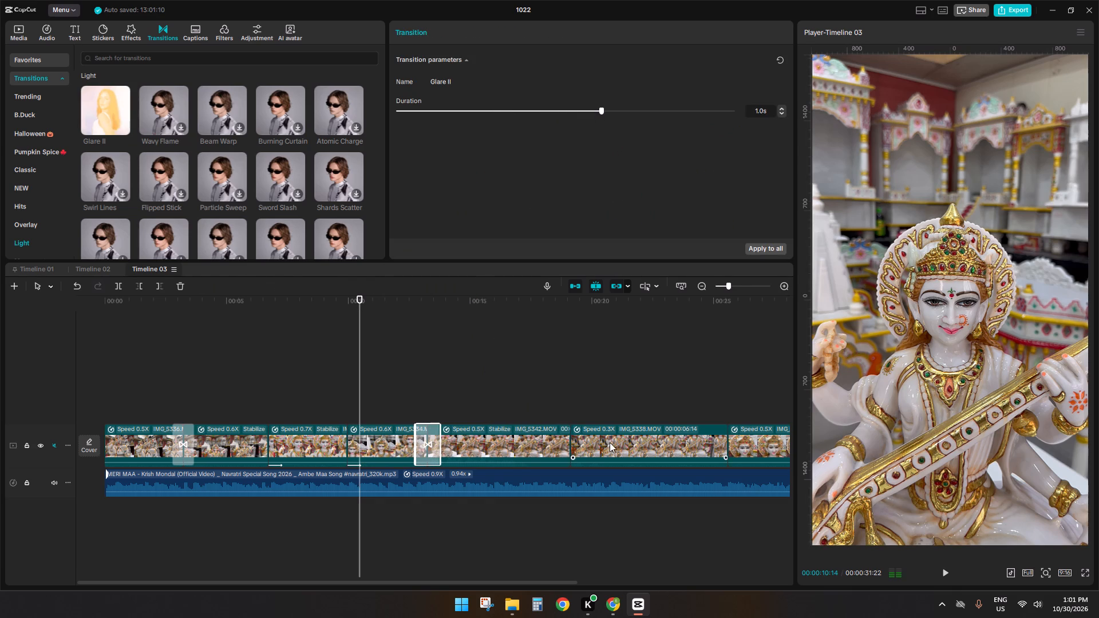
Apply the Fade In entrance animation to the IMG_5338.MOV clip.
left_click(610, 442)
left_click(509, 23)
left_click(455, 143)
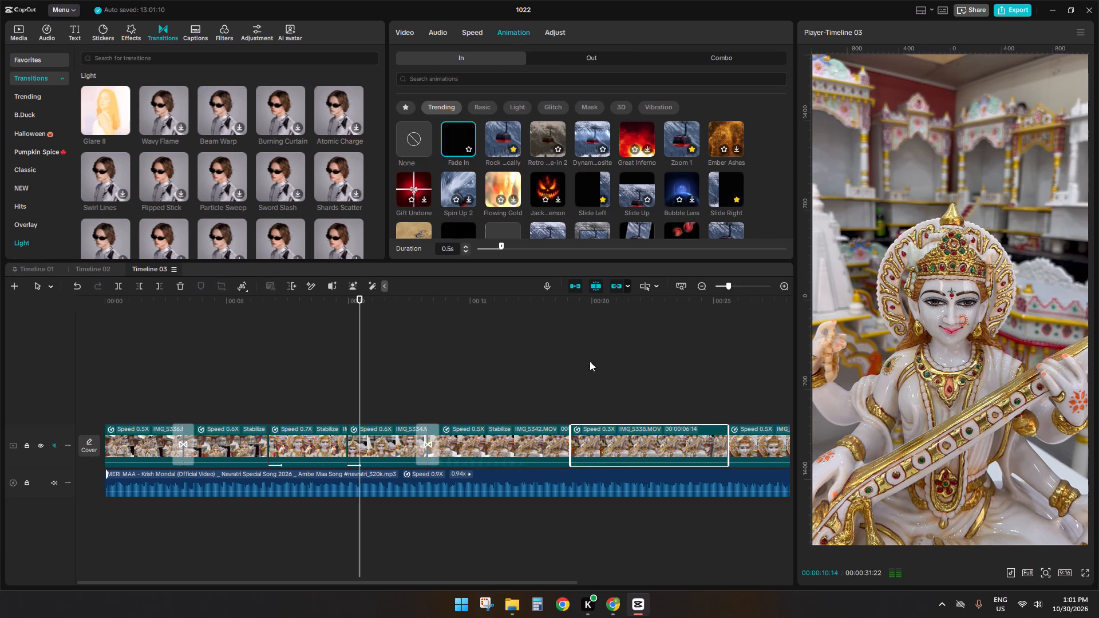
Apply the Fade In entrance animation to the last clip, IMG_5344.MOV.
scroll(572, 383, "down", 3, "ctrl")
left_click(618, 453)
left_click(453, 126)
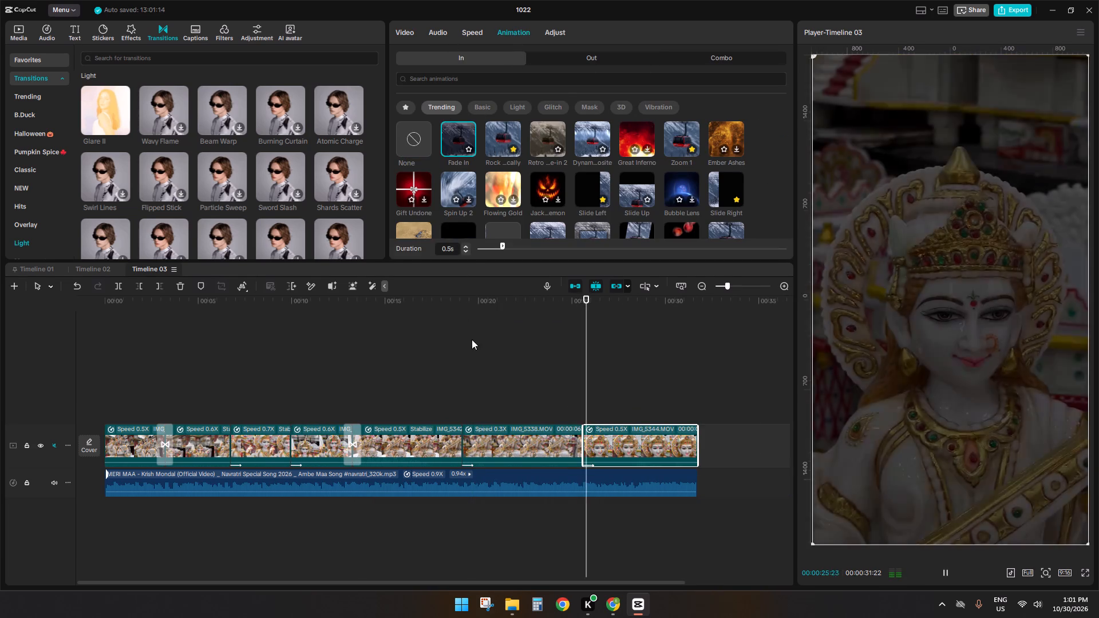
Apply the Fade In entrance animation to the first clip and play the timeline from its start.
left_click(463, 342)
left_click_drag(463, 342, 0, 354)
key("space")
left_click(139, 432)
key("space")
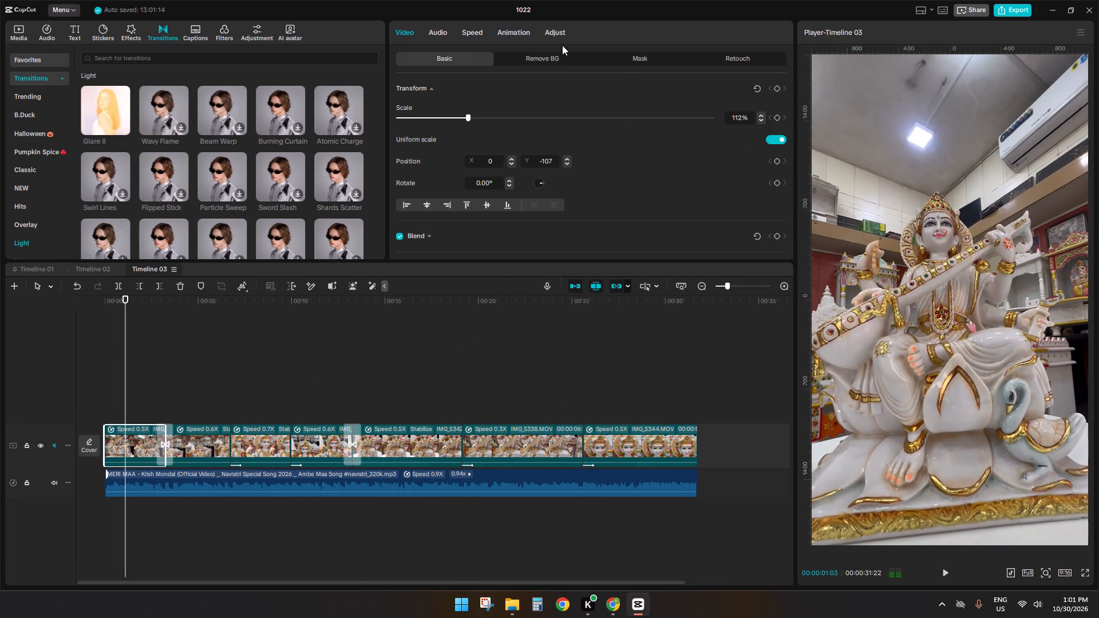
left_click(525, 33)
left_click(460, 133)
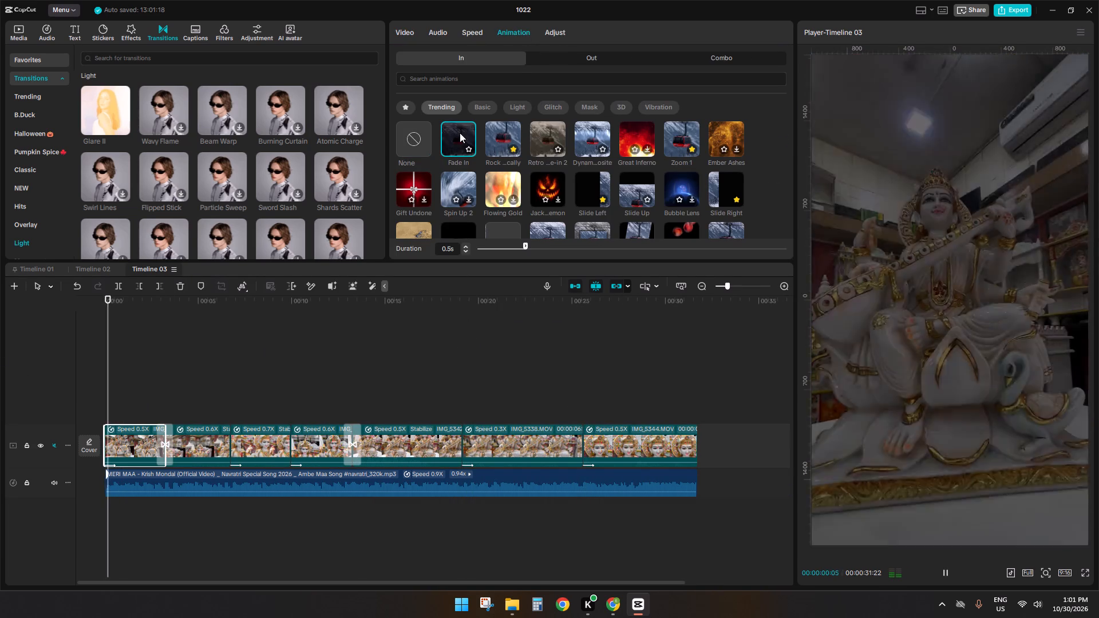
key("space")
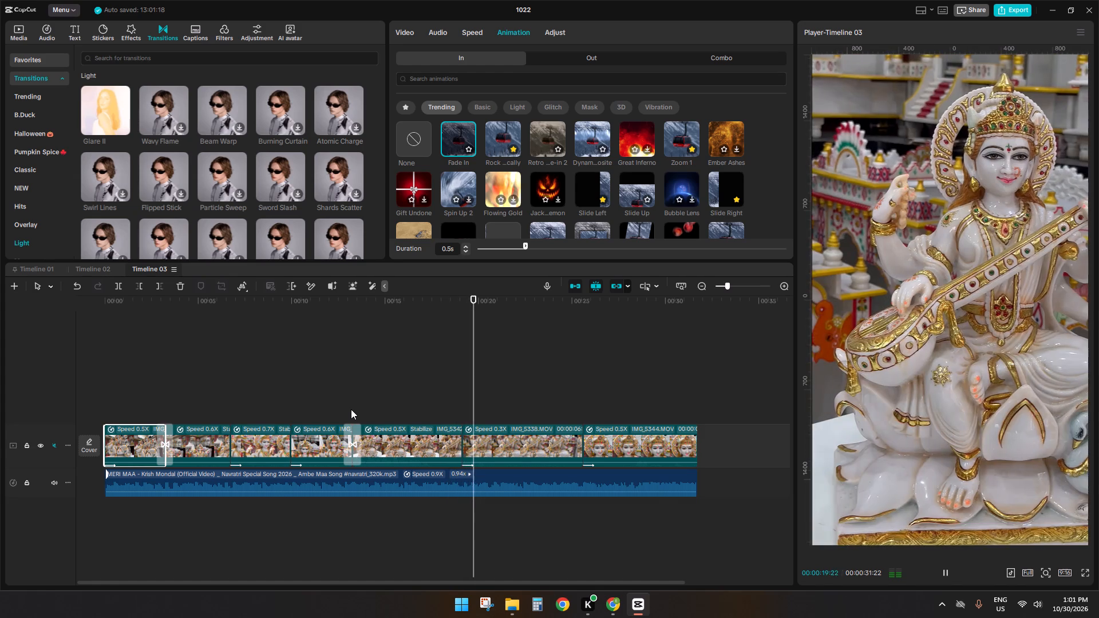
Lengthen the Fade In durations to 0.7 s on IMG_5338.MOV and 0.8 s on the third clip, and lengthen the fourth clip's too.
left_click(538, 450)
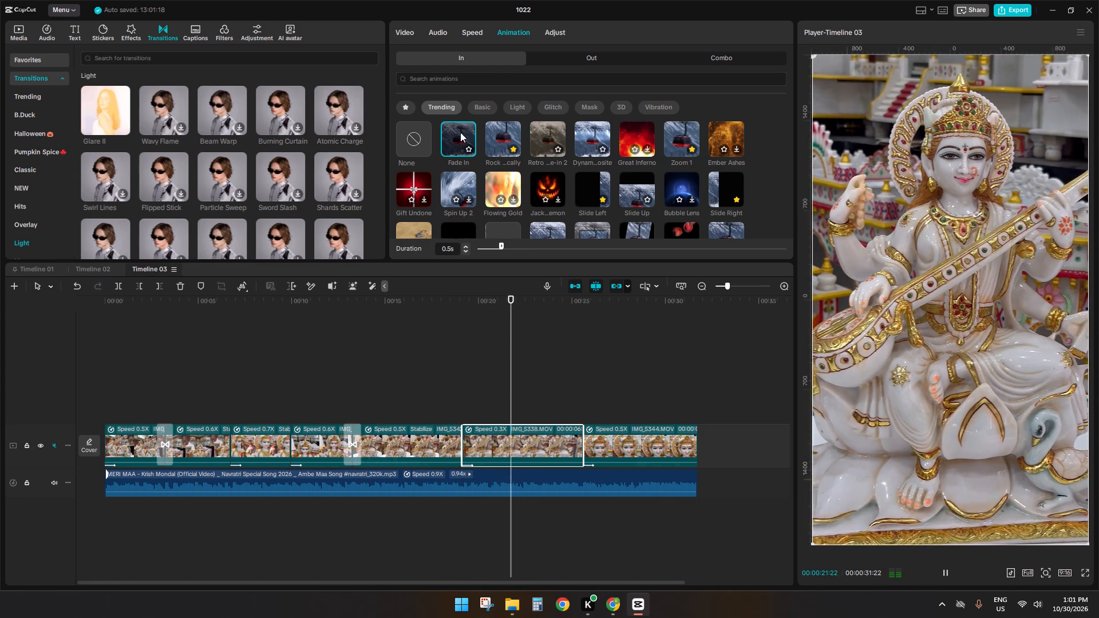
left_click(511, 247)
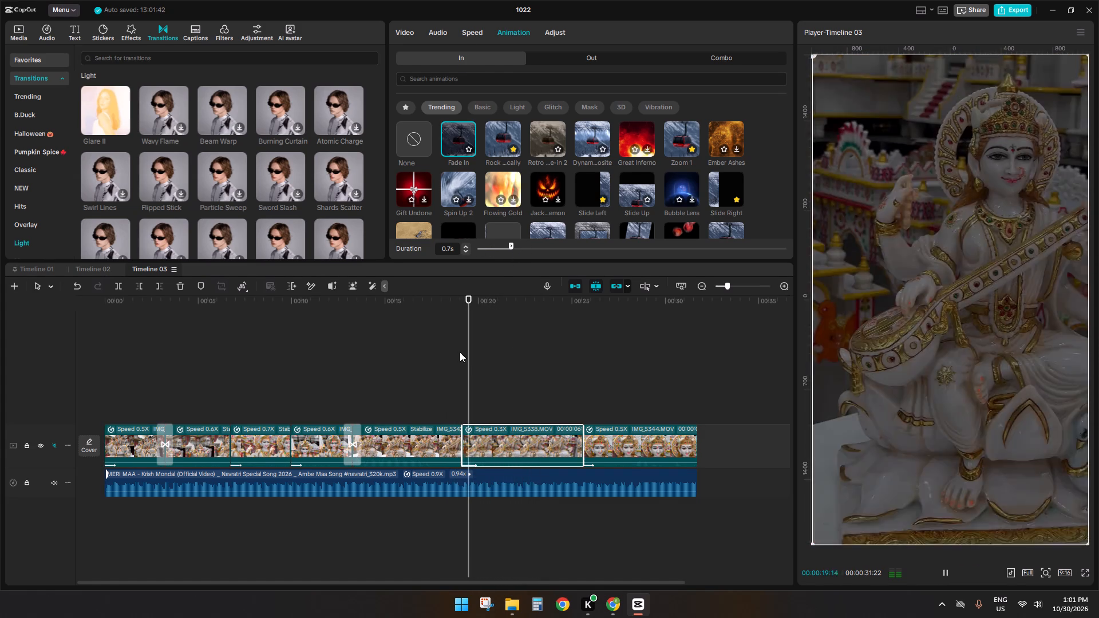
left_click(313, 435)
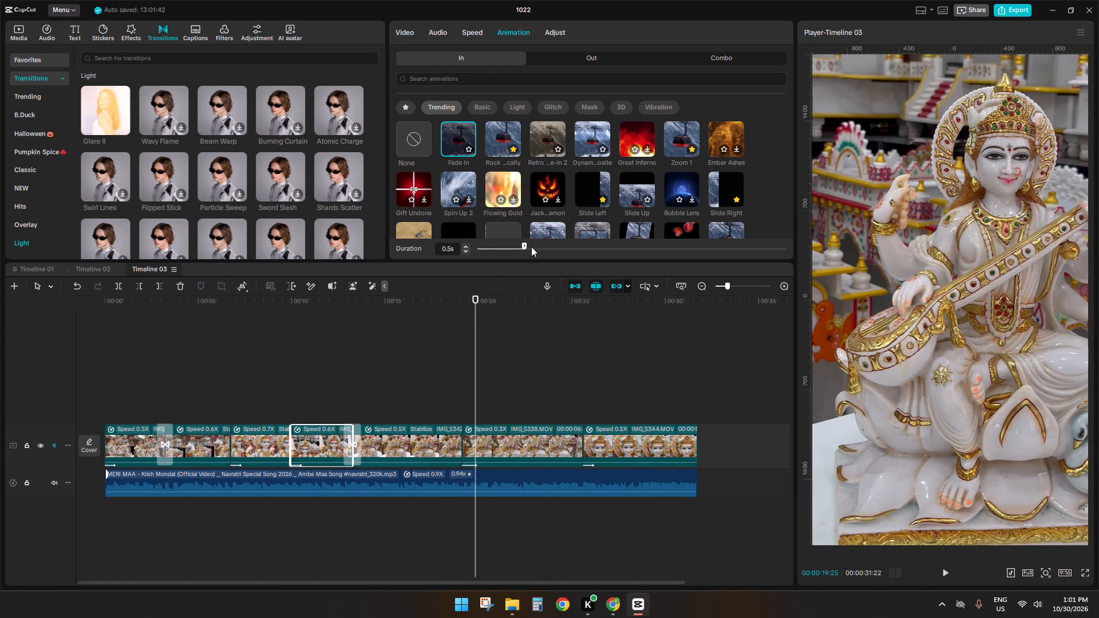
left_click(540, 247)
left_click(236, 443)
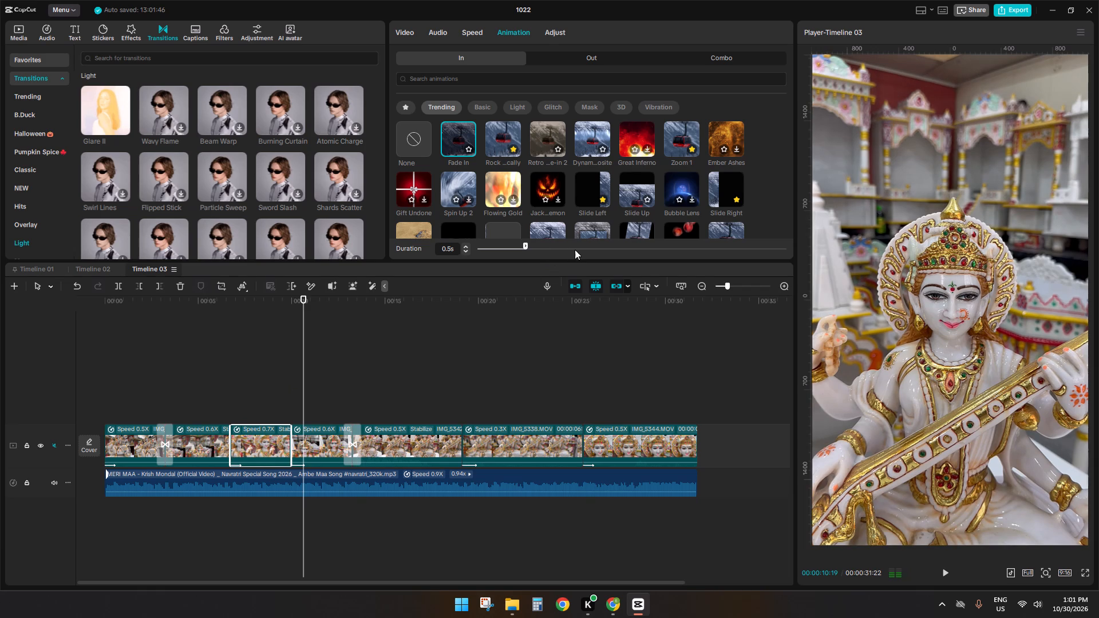
left_click(551, 247)
Play back Timeline 03 from the third clip through the last clip to review the fades and transitions.
key("space")
key("space")
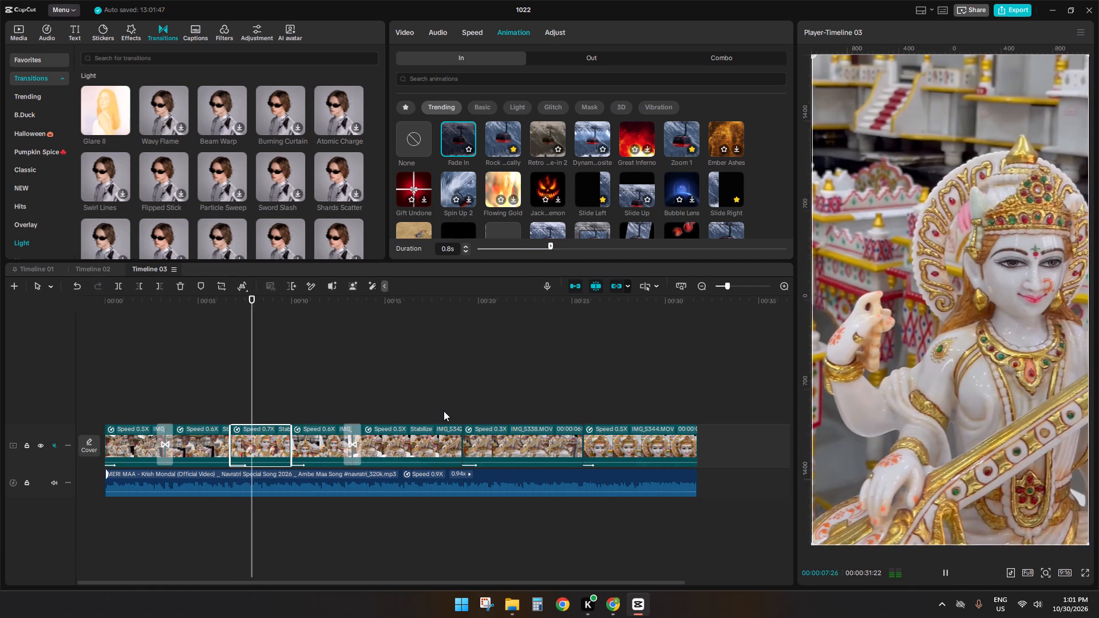
left_click(444, 411)
left_click(468, 408)
left_click(463, 410)
key("space")
left_click(442, 410)
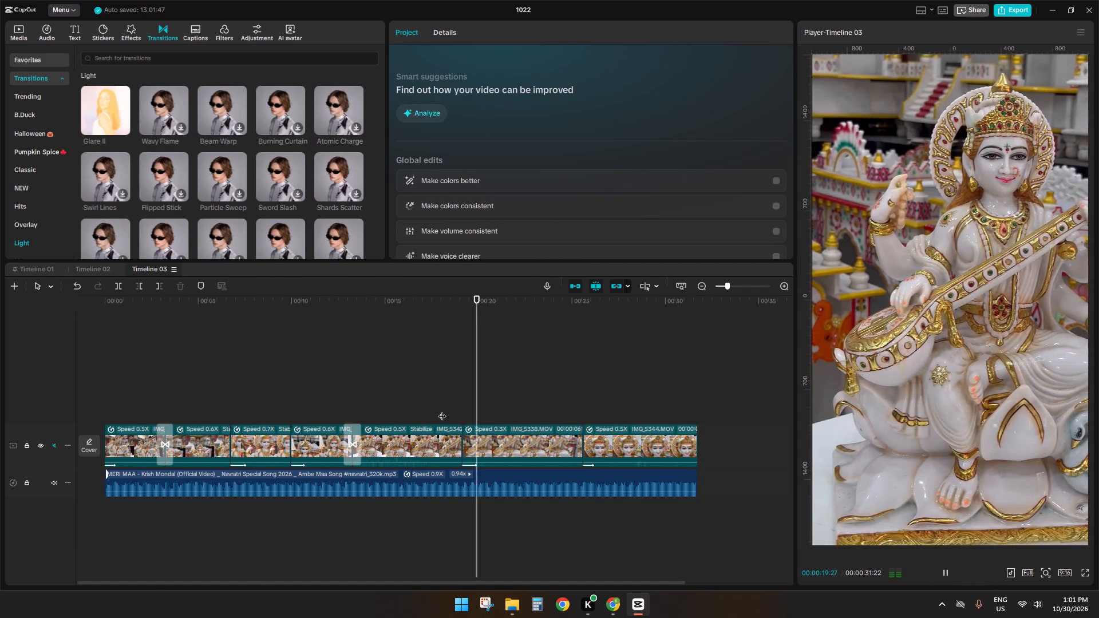
key("space")
key("space")
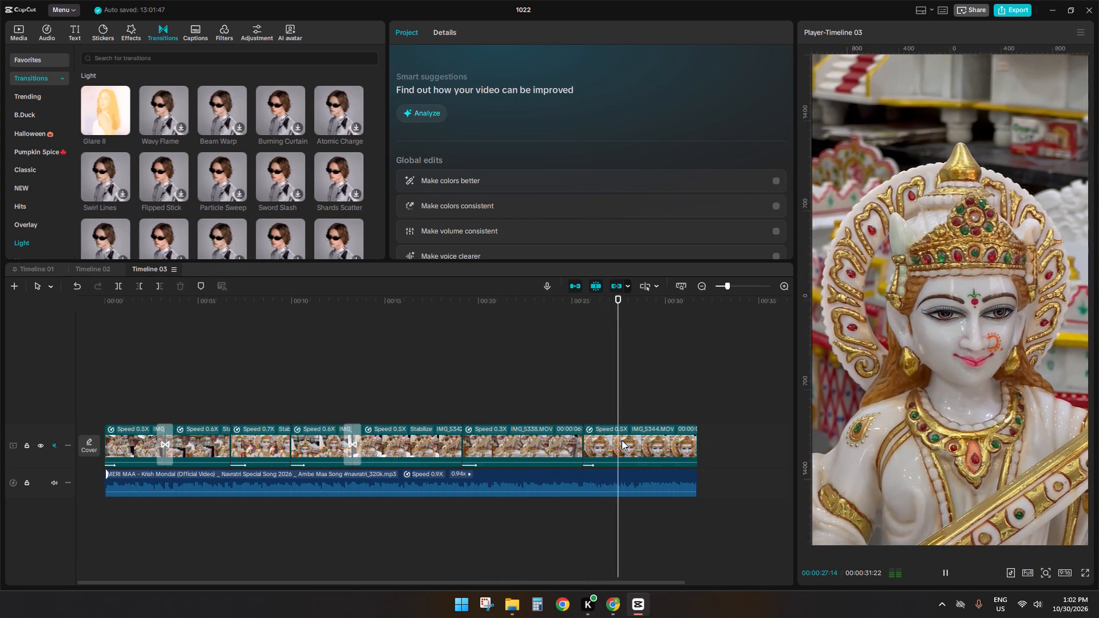
scroll(622, 440, "down", 3)
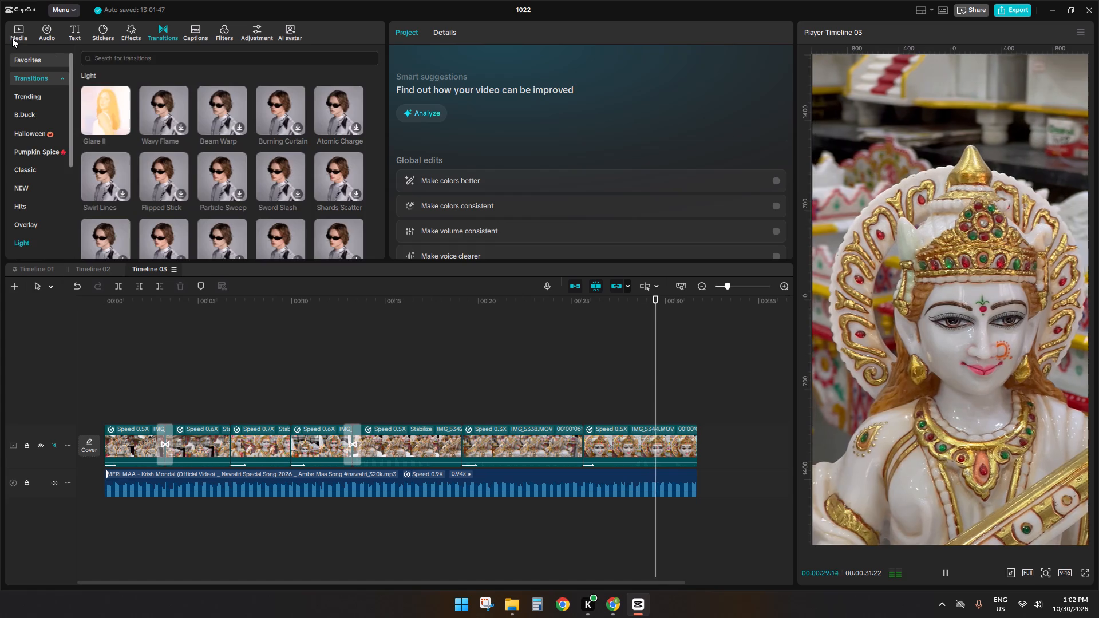
Replace the last clip, IMG_5344.MOV, with IMG_5347.MOV from the Bhakti Poojapoh folder, keeping the original video effect.
left_click(12, 38)
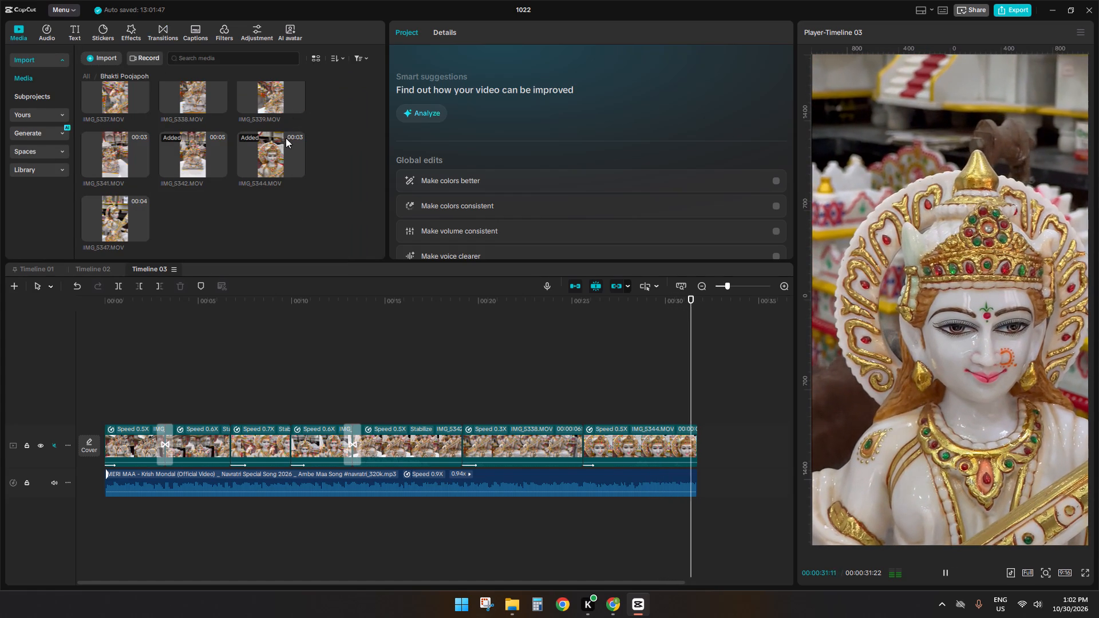
key("space")
left_click(99, 163)
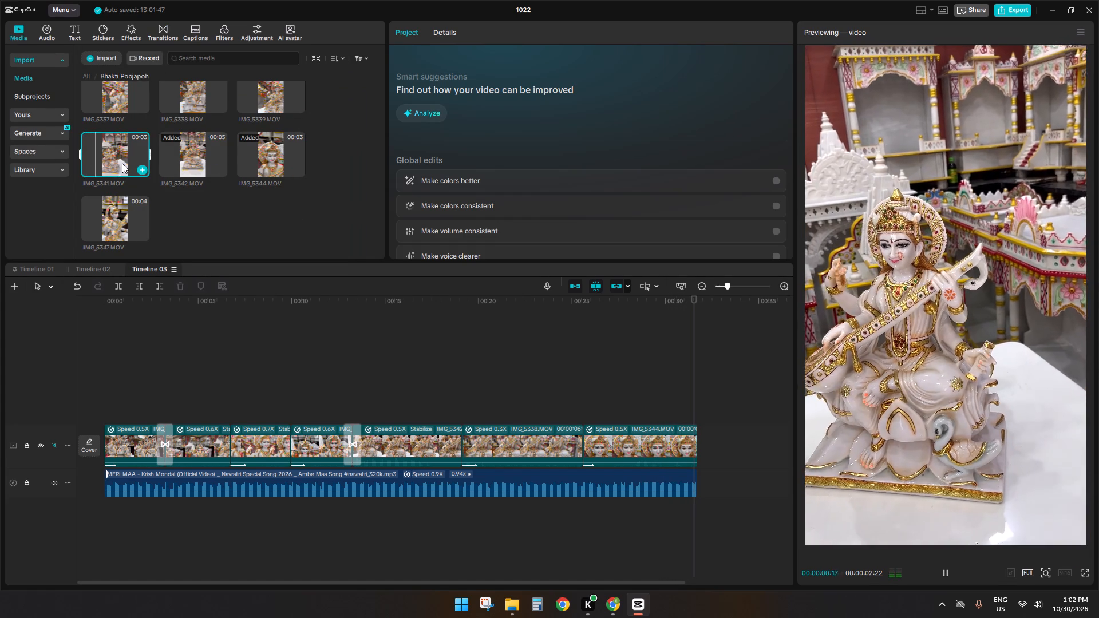
left_click(116, 208)
left_click_drag(116, 208, 695, 381)
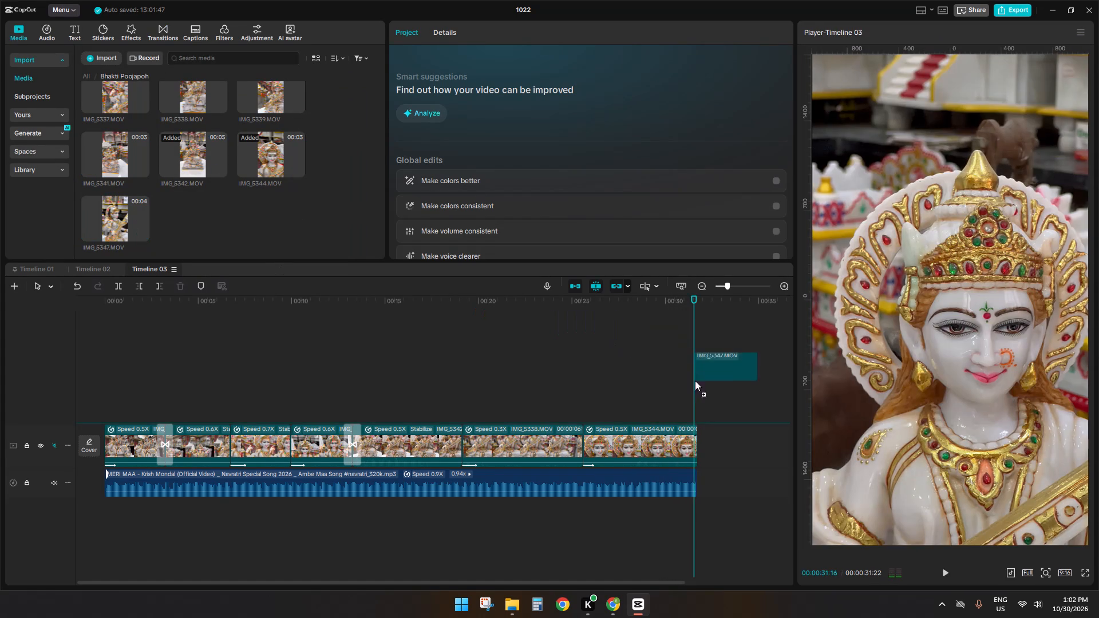
left_click_drag(695, 381, 648, 442)
left_click(596, 424)
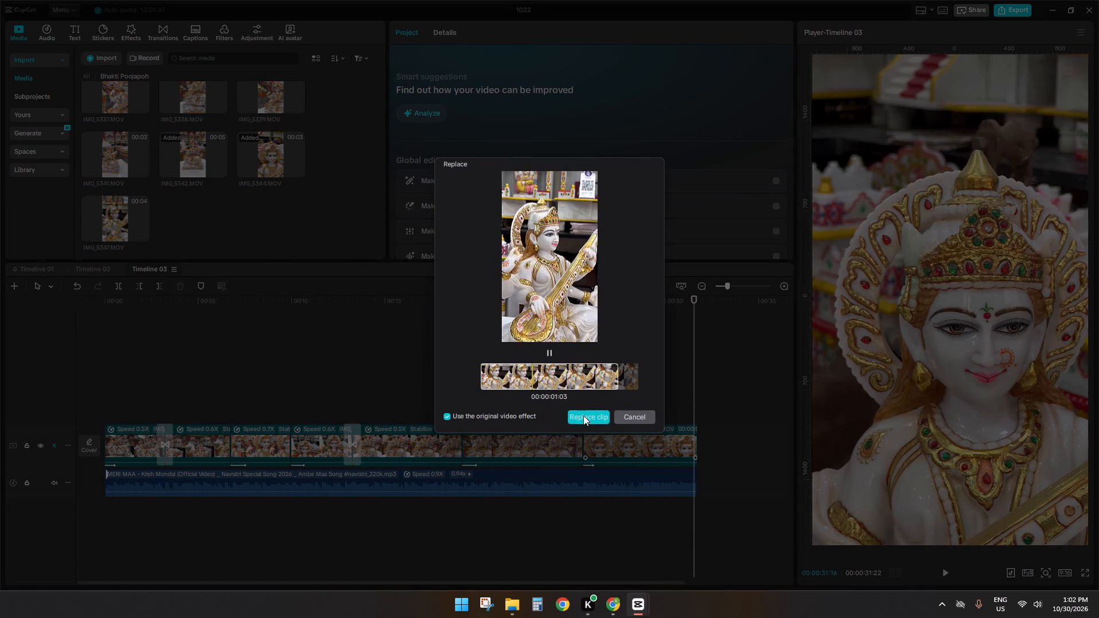
left_click(583, 414)
left_click(516, 342)
left_click(574, 413)
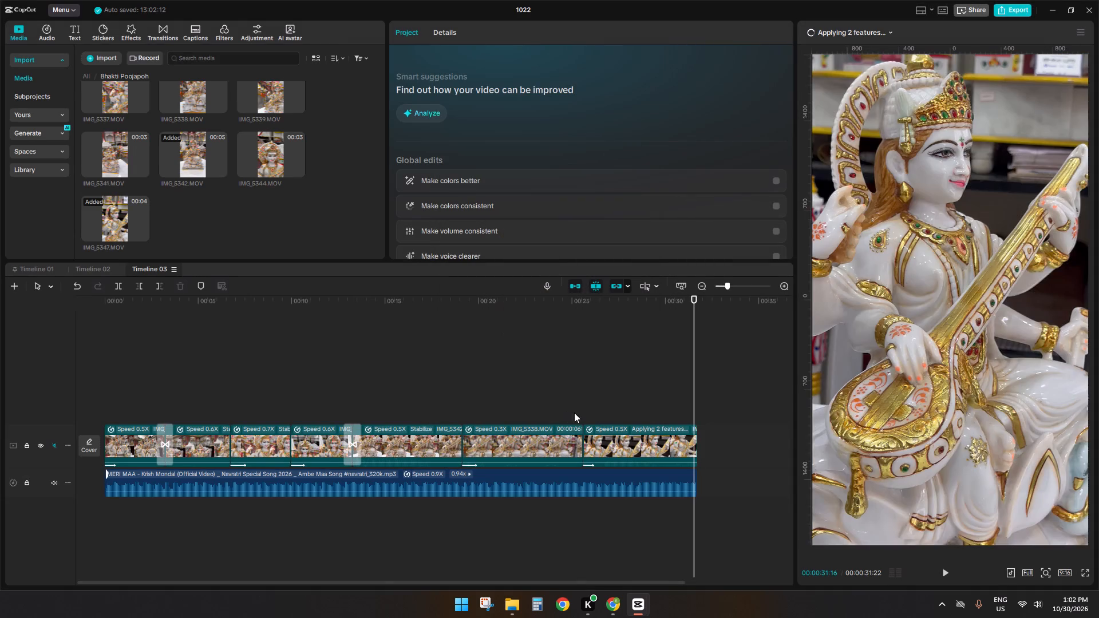
Play back the replaced last clip, and the opening of the timeline through the first transition.
key("space")
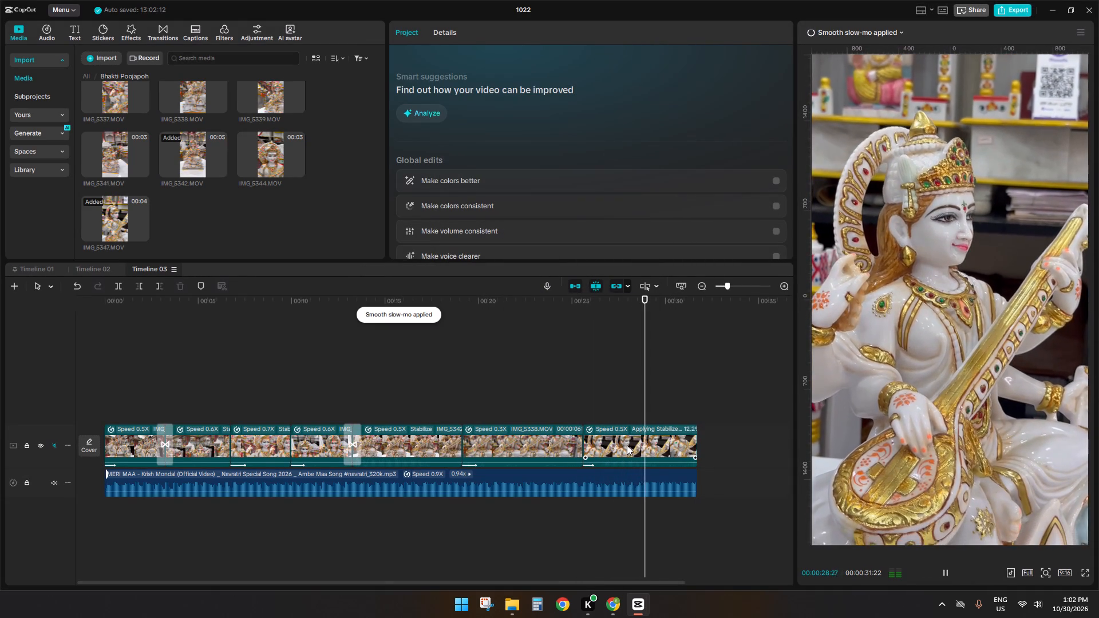
scroll(653, 438, "down", 1, "ctrl")
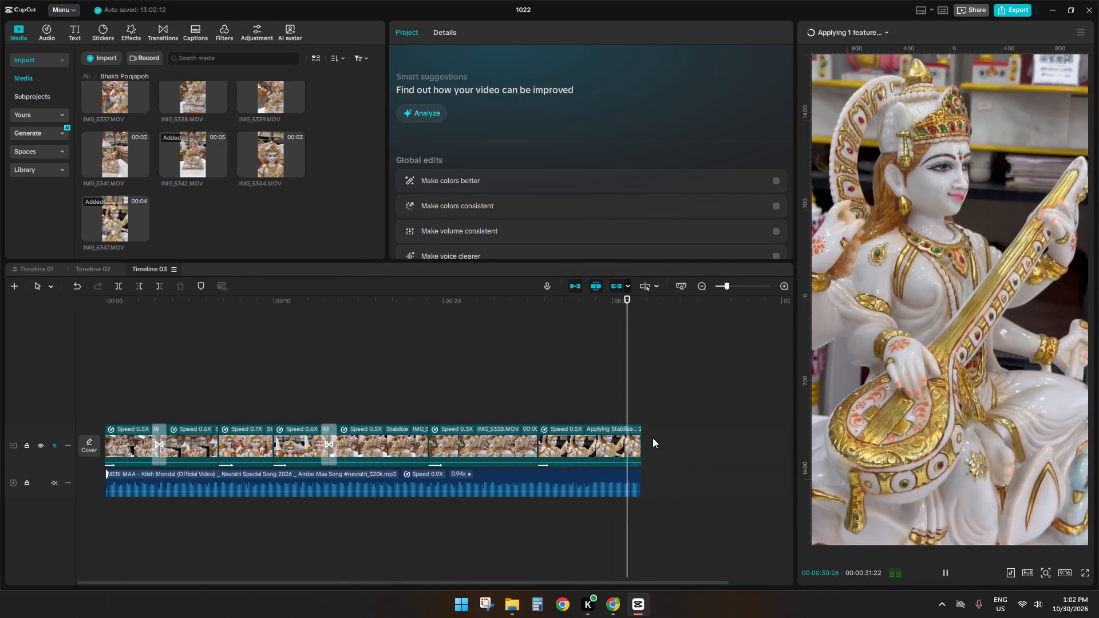
left_click(615, 398)
left_click_drag(615, 398, 0, 386)
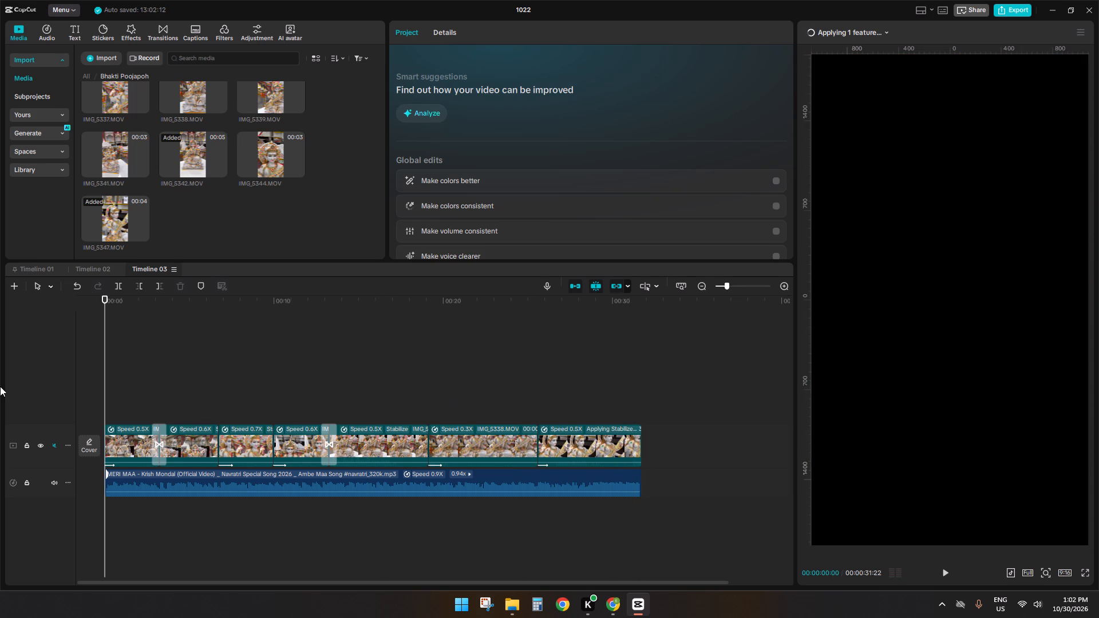
key("space")
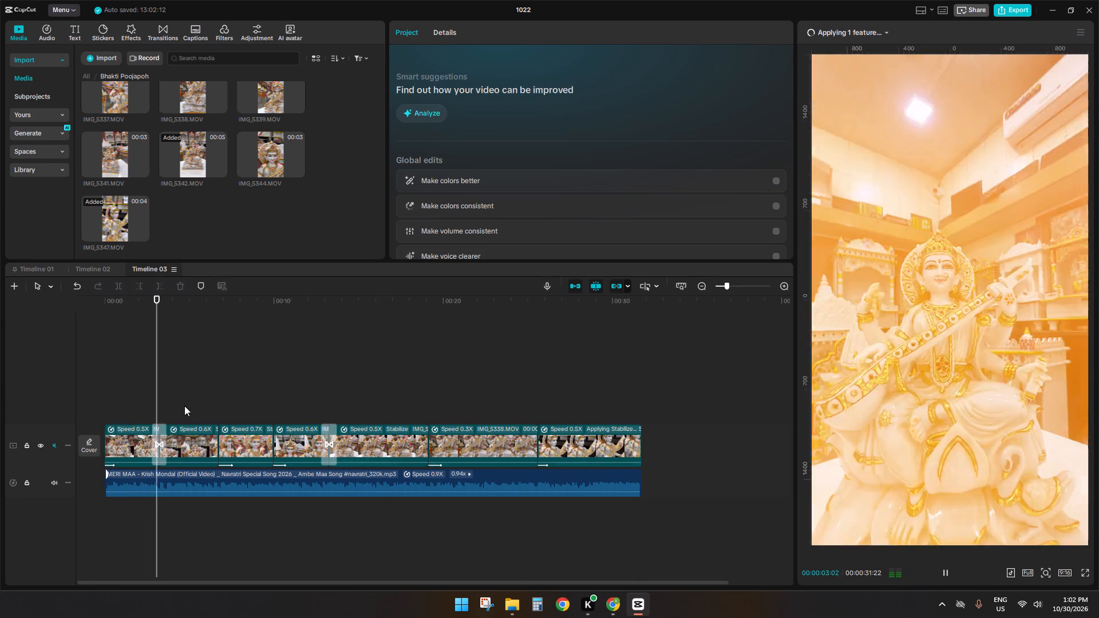
Position the playhead just before the first Glare II transition and search the sound effects for "light".
left_click(153, 411)
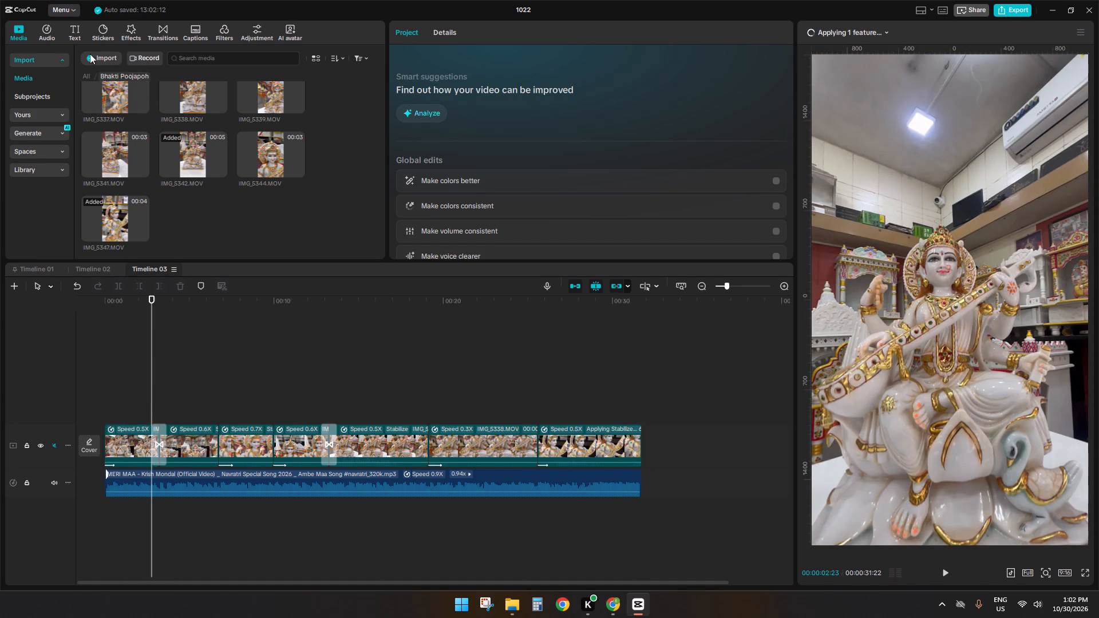
left_click(73, 32)
left_click(31, 98)
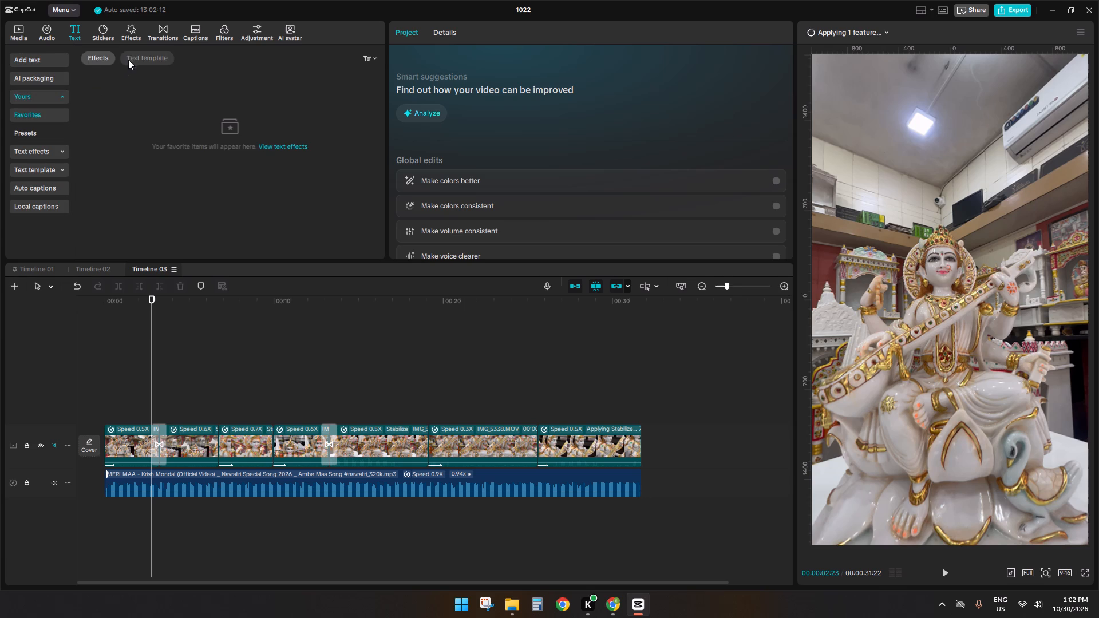
left_click(130, 57)
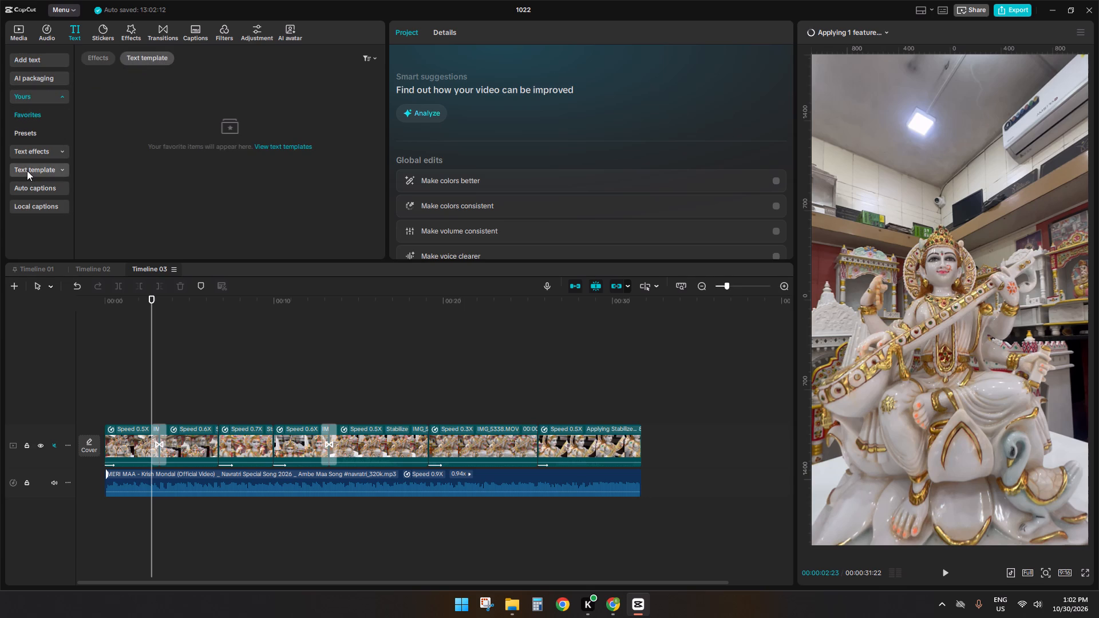
left_click(100, 29)
left_click(50, 36)
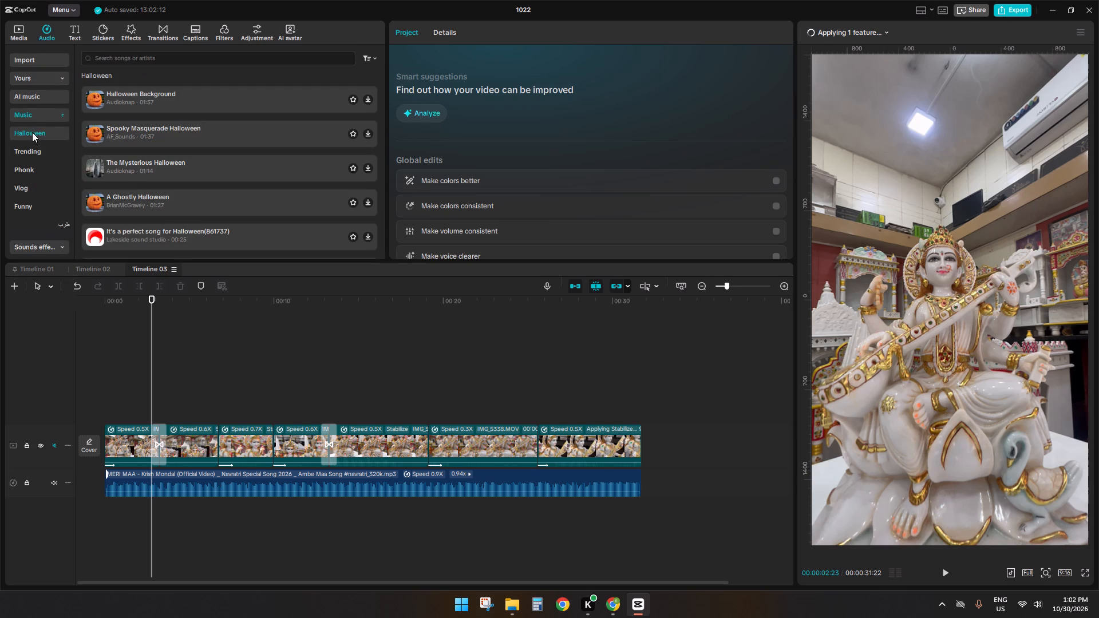
left_click(28, 117)
left_click(33, 138)
left_click(123, 62)
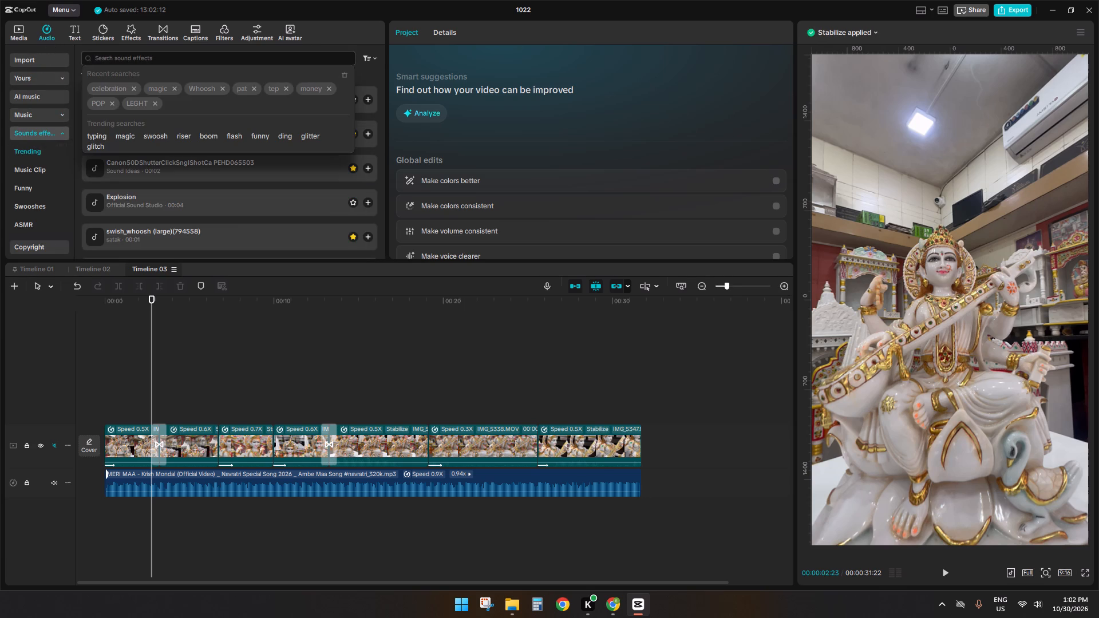
type("light")
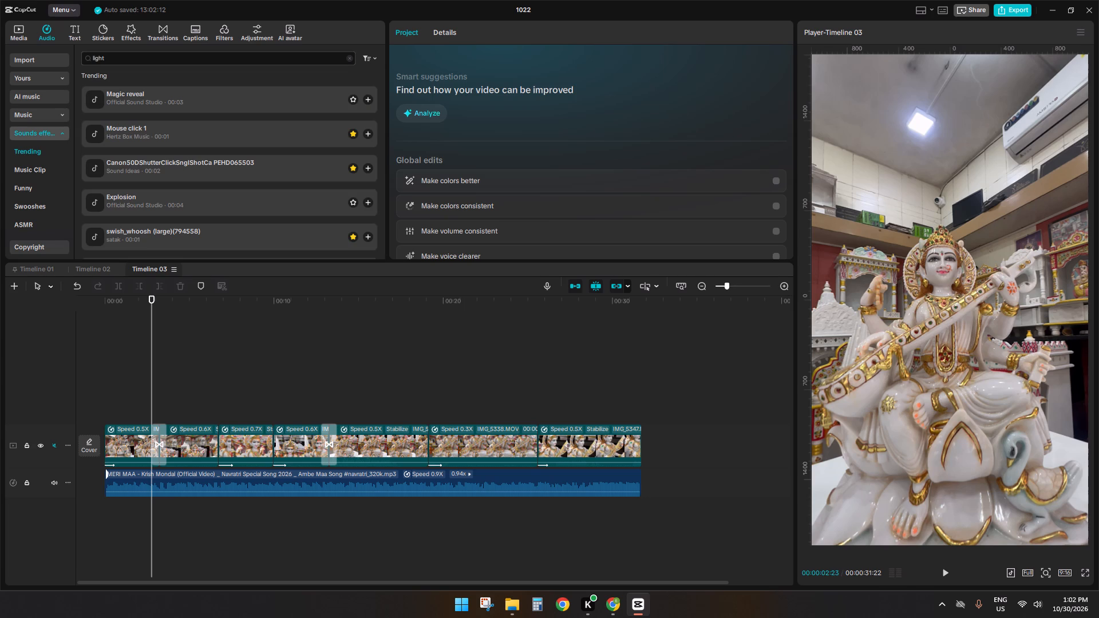
key("Return")
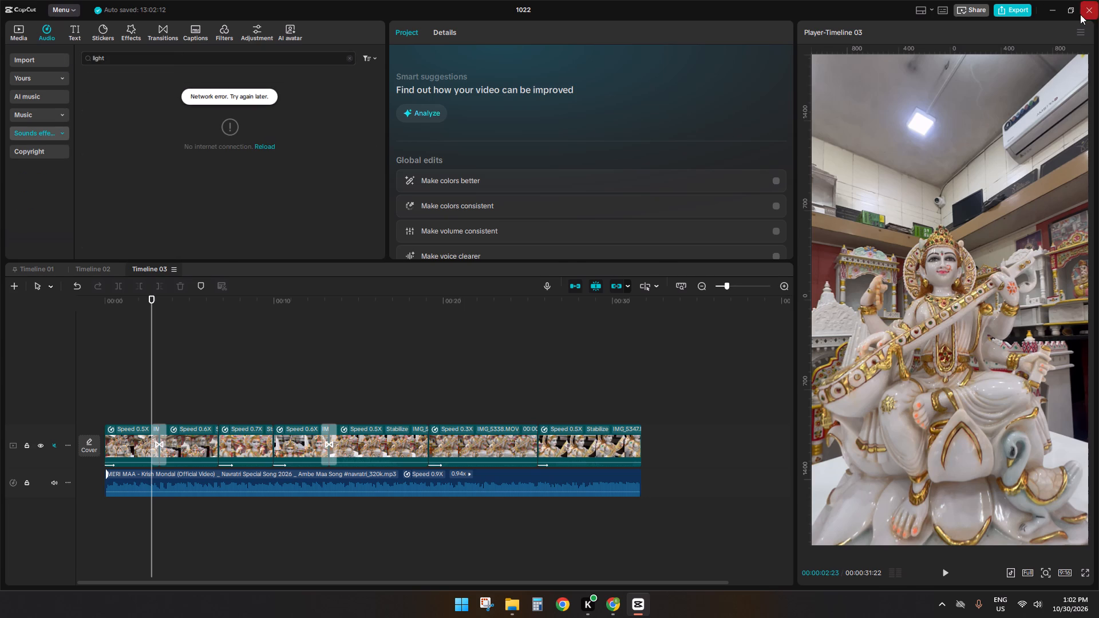
Close project 1022 and return to the home screen.
left_click(1080, 14)
left_click(1082, 14)
triple_click(1082, 14)
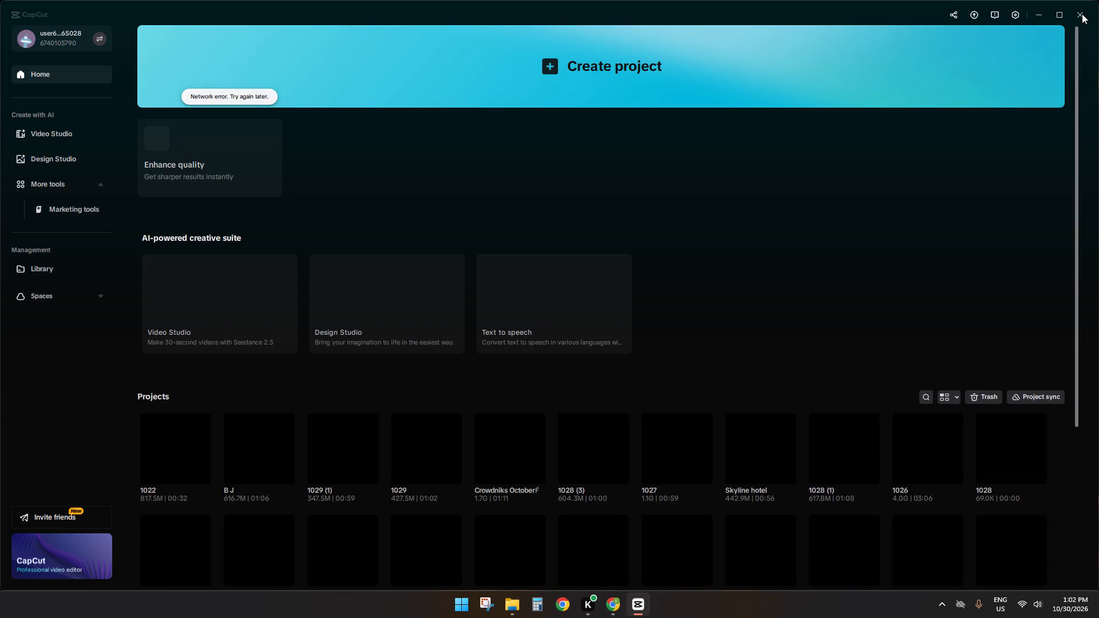
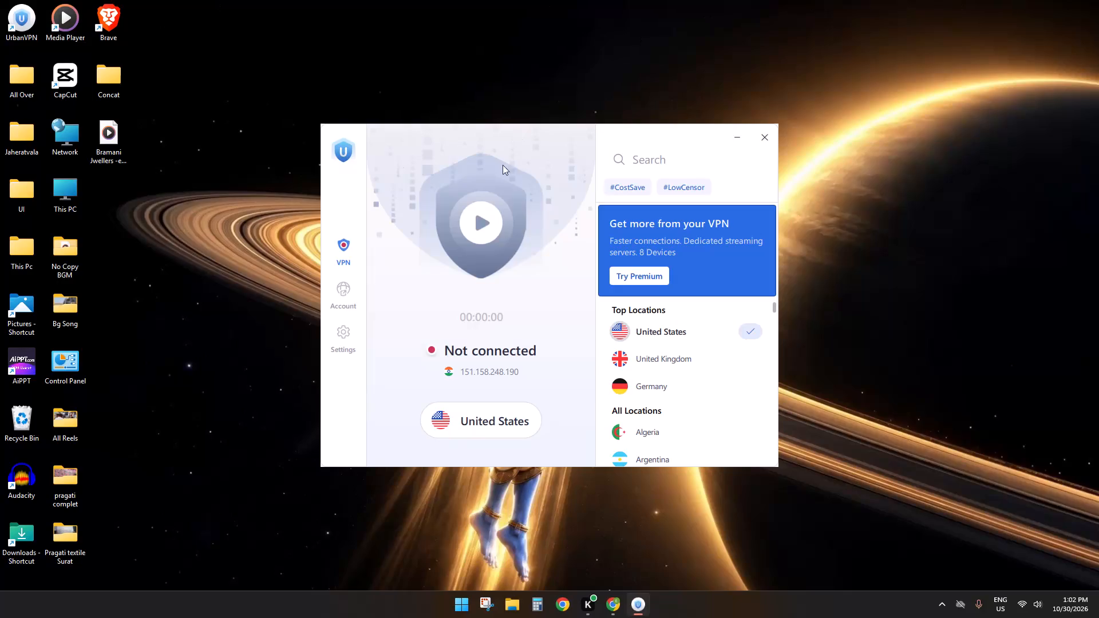
Connect UrbanVPN to the United States server and relaunch CapCut from the desktop.
left_click(488, 231)
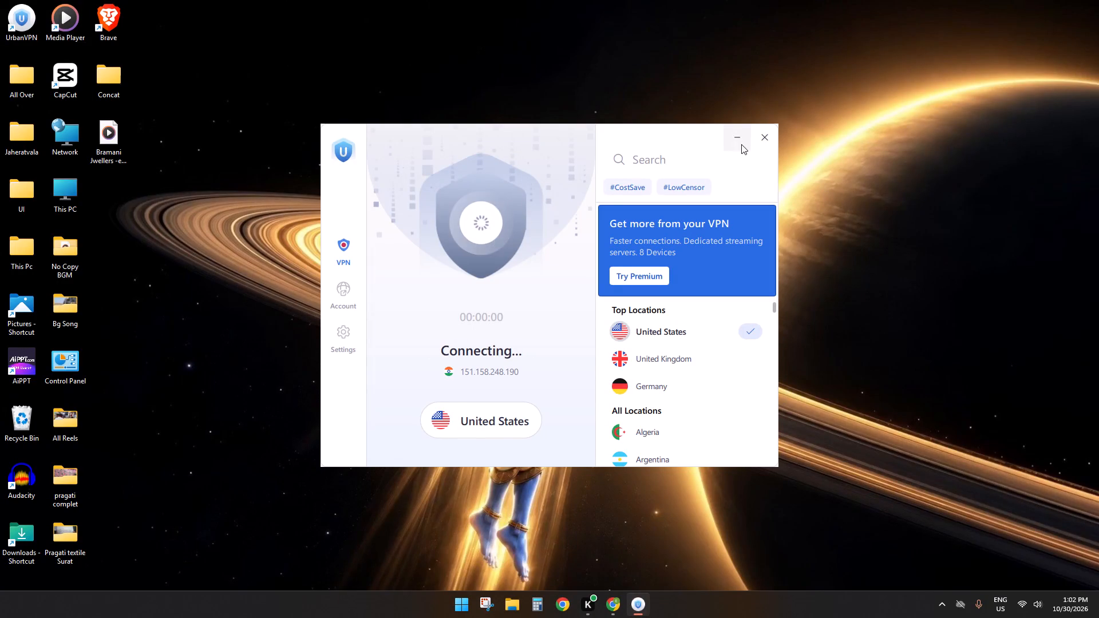
left_click(69, 79)
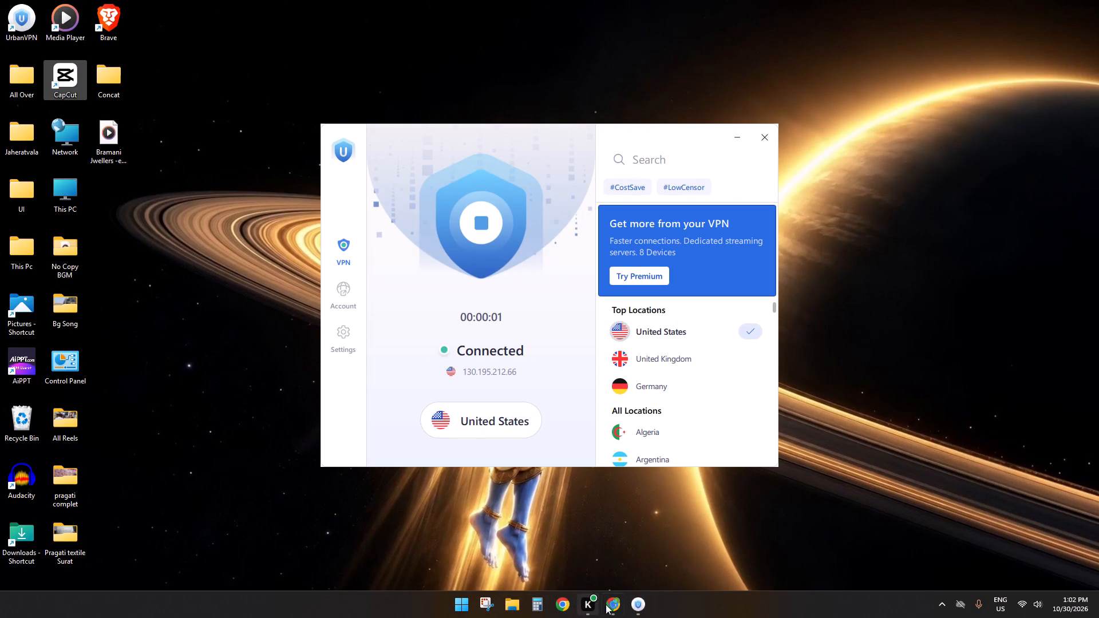
Switch to Chrome and search YouTube for "light effect" in the existing video tab, closing the extra new tab.
left_click(612, 604)
double_click(254, 327)
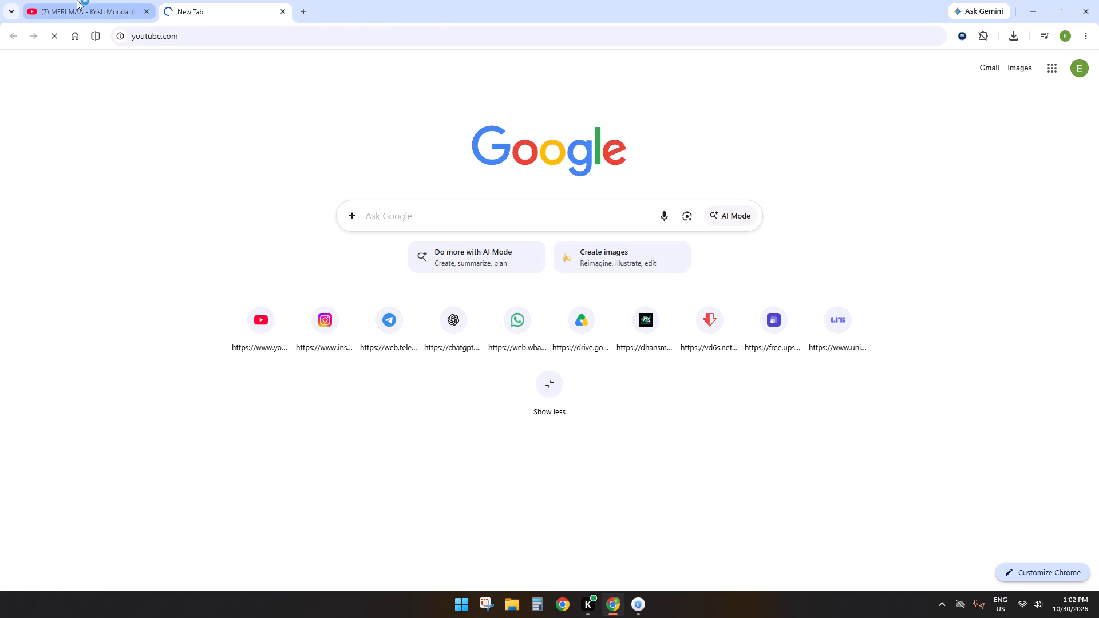
left_click(76, 0)
left_click_drag(432, 67, 280, 58)
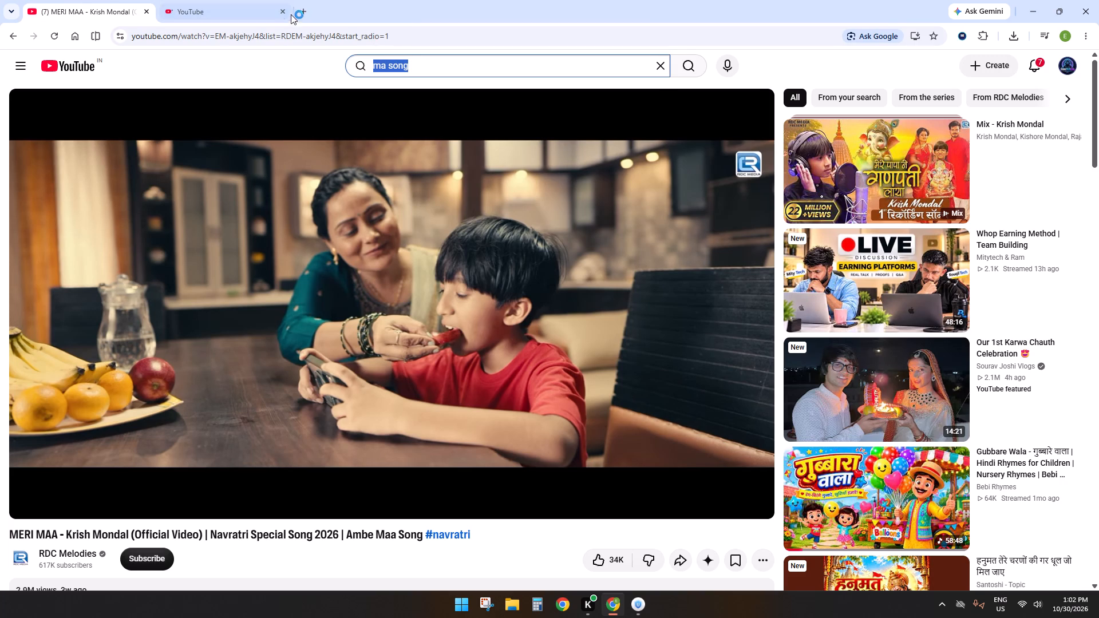
left_click(279, 9)
type("lih")
key("BackSpace")
type("ght")
key("space")
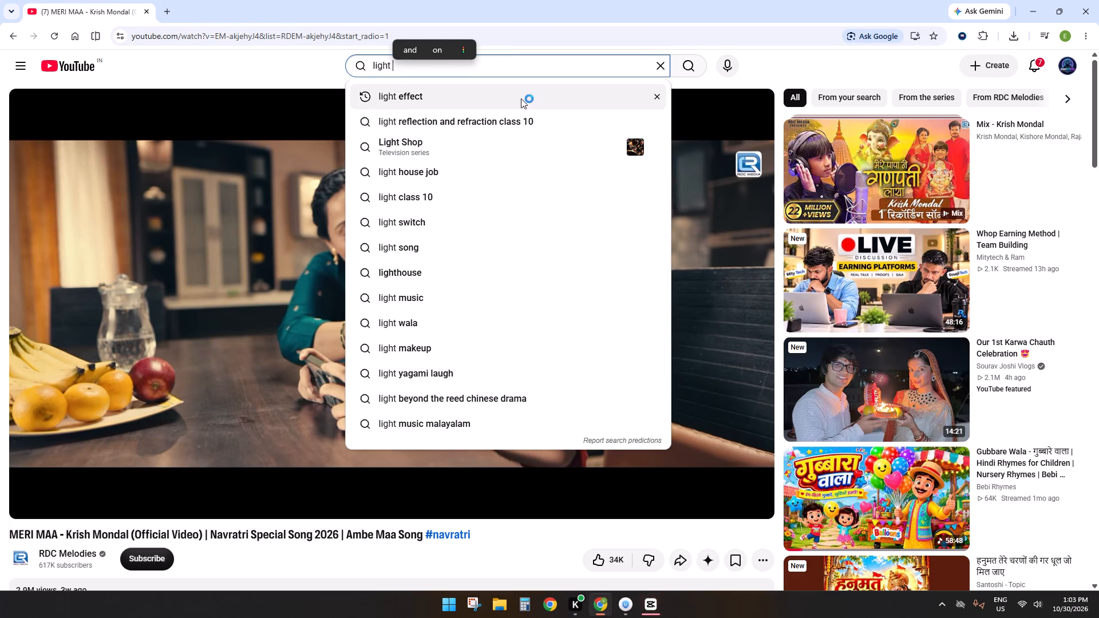
left_click(521, 98)
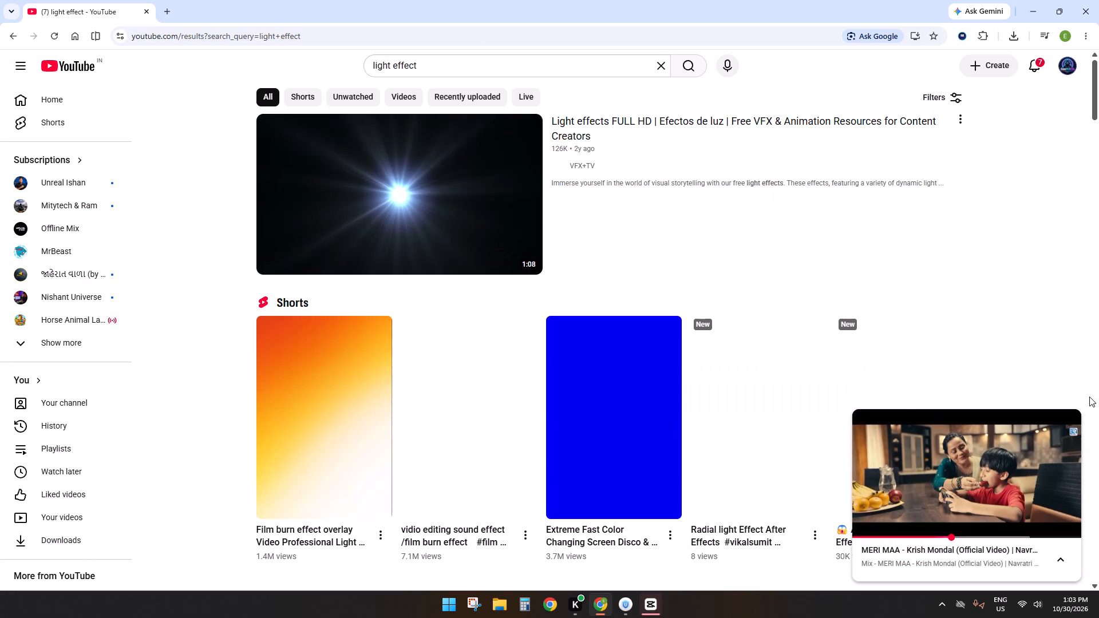
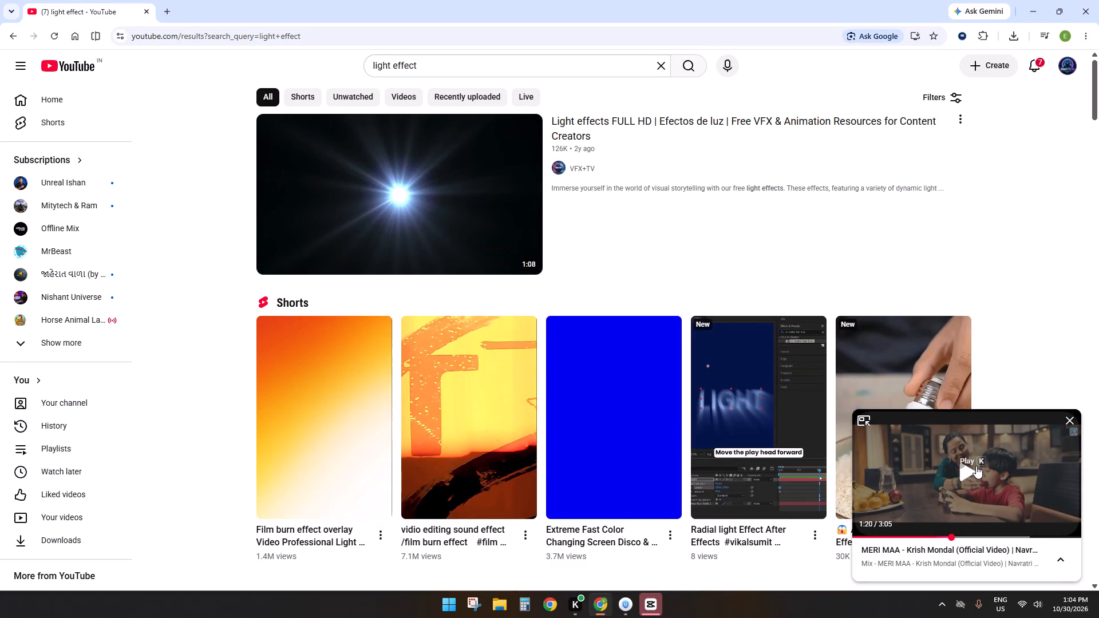
Close the mini player and preview the "Film burn effect overlay" Short from the light effect results.
left_click(1076, 417)
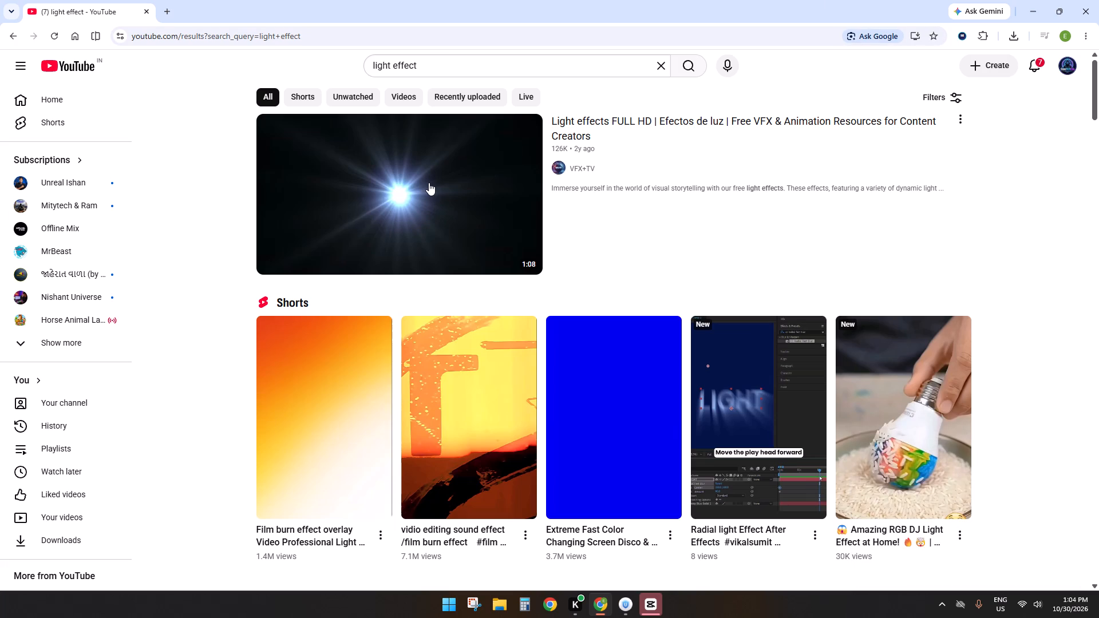
scroll(429, 183, "down", 2)
left_click(366, 280)
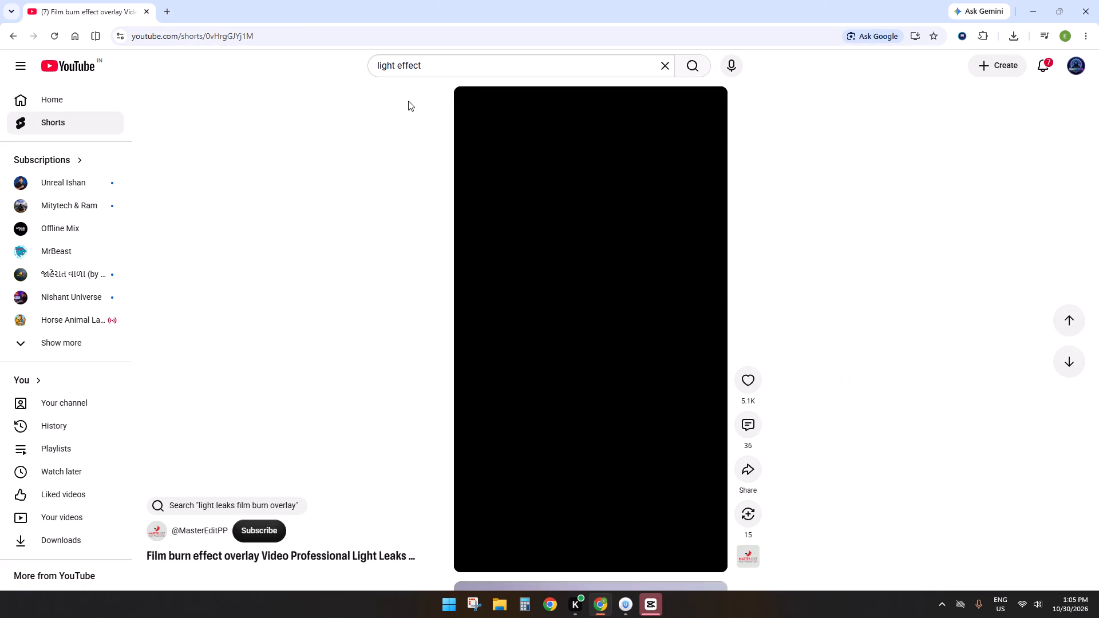
Change the YouTube search to "light sound effect".
left_click(397, 65)
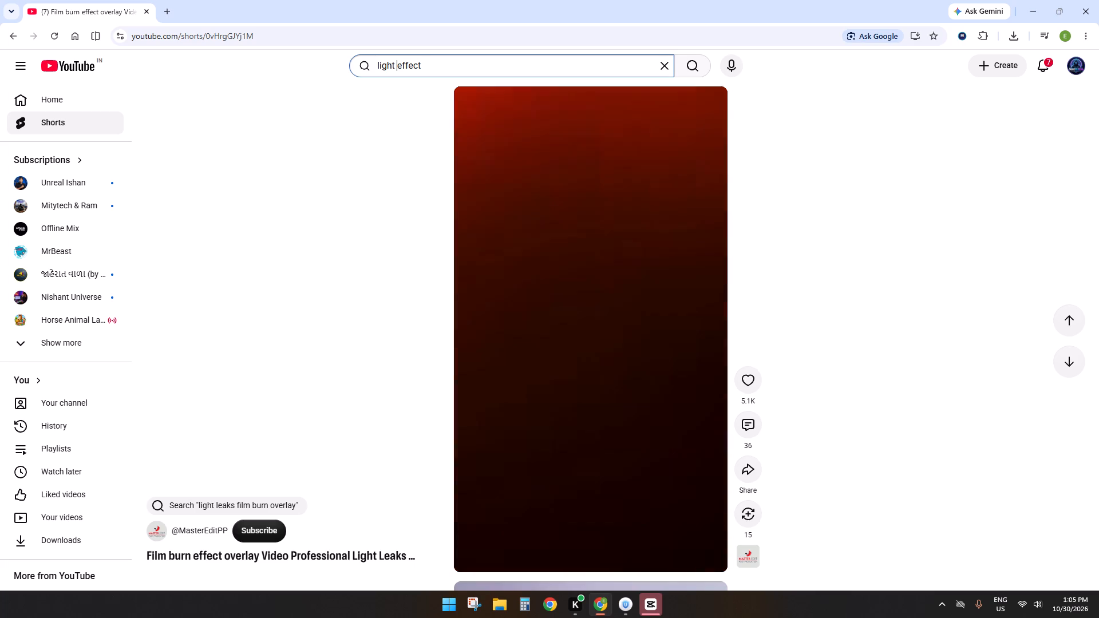
key("s")
type("ound")
left_click(427, 104)
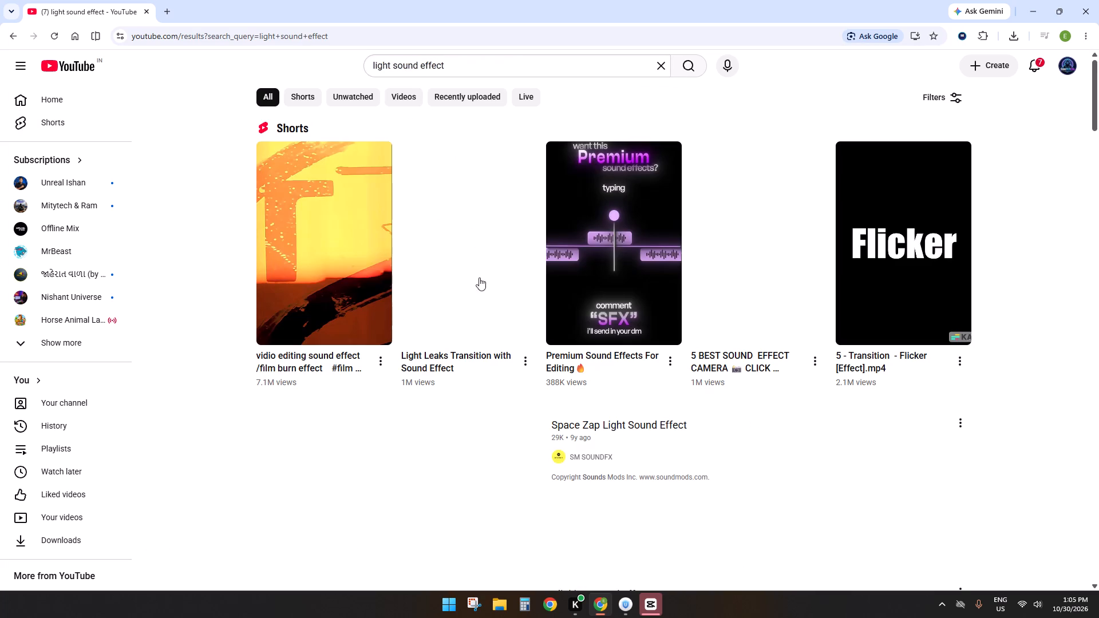
Browse the results, previewing Shining SFX, the Light Leak Transition / Film Burn Short and the Light turning on sound effect.
scroll(539, 312, "down", 3)
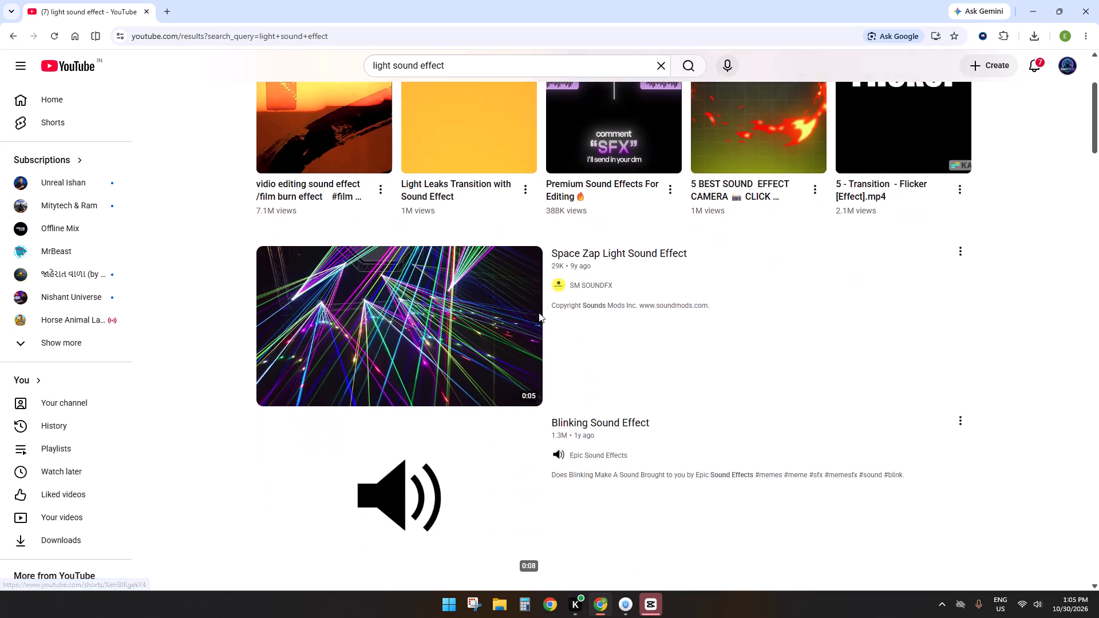
scroll(539, 312, "down", 8)
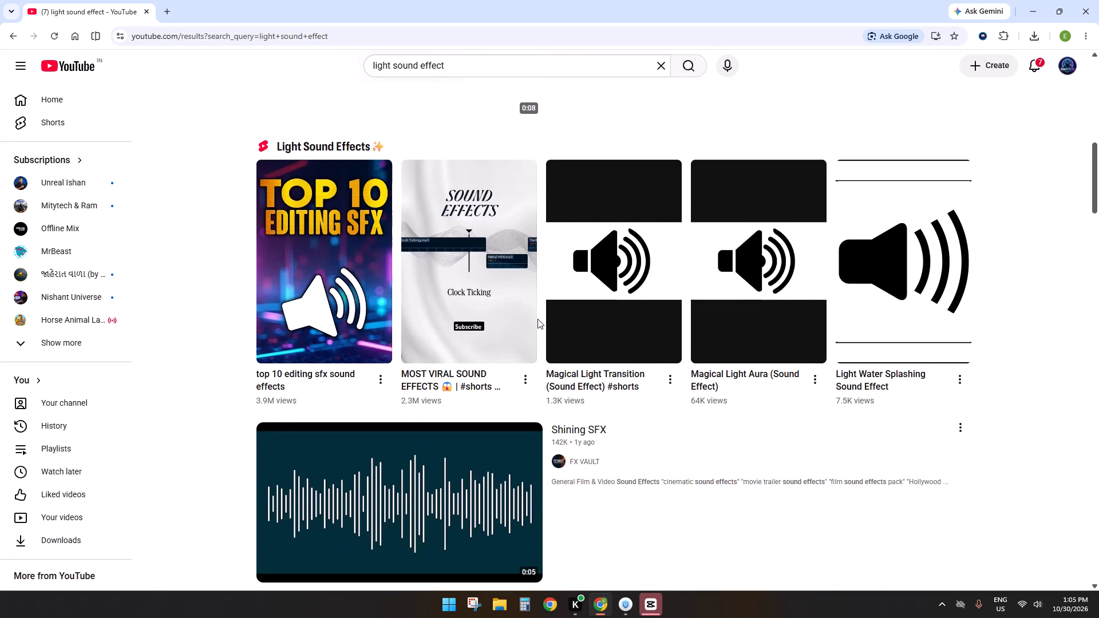
scroll(537, 319, "down", 4)
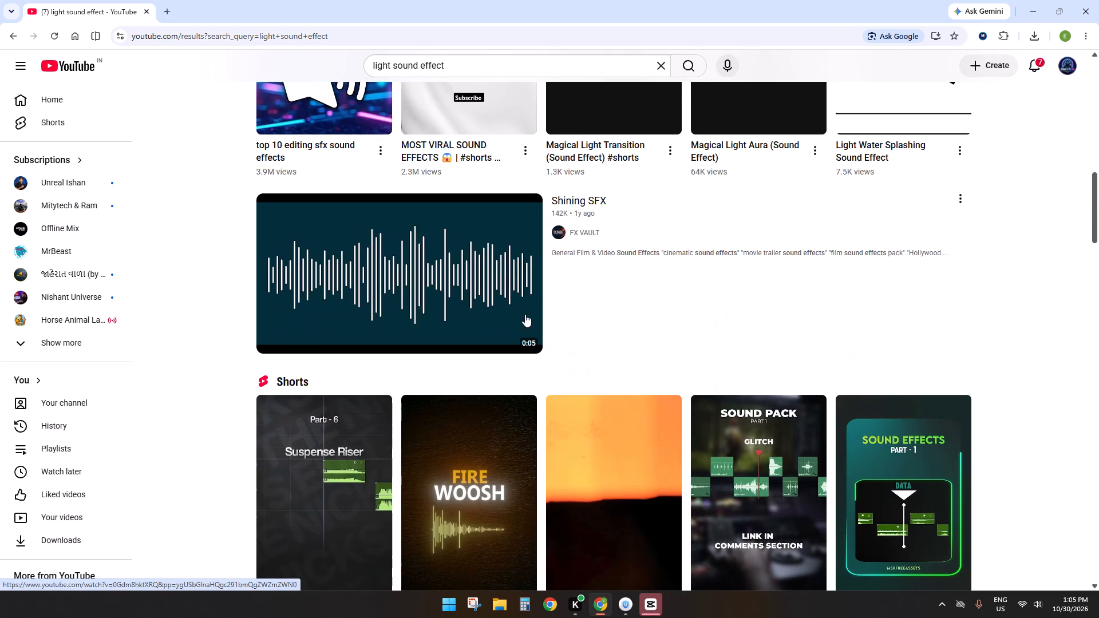
left_click(499, 292)
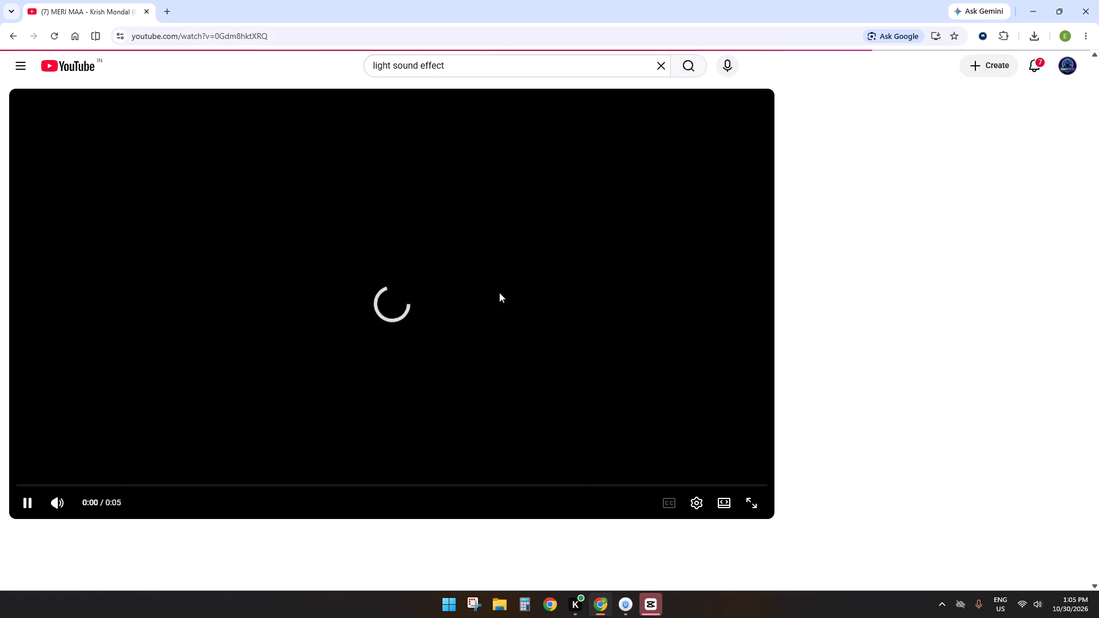
left_click(13, 38)
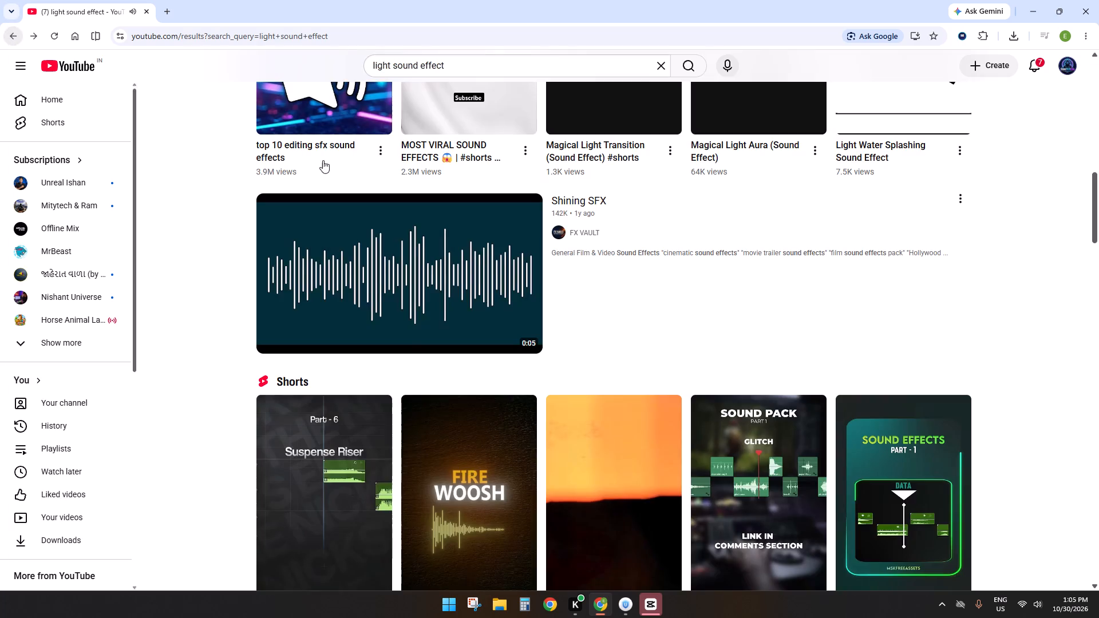
scroll(432, 317, "down", 5)
left_click(567, 268)
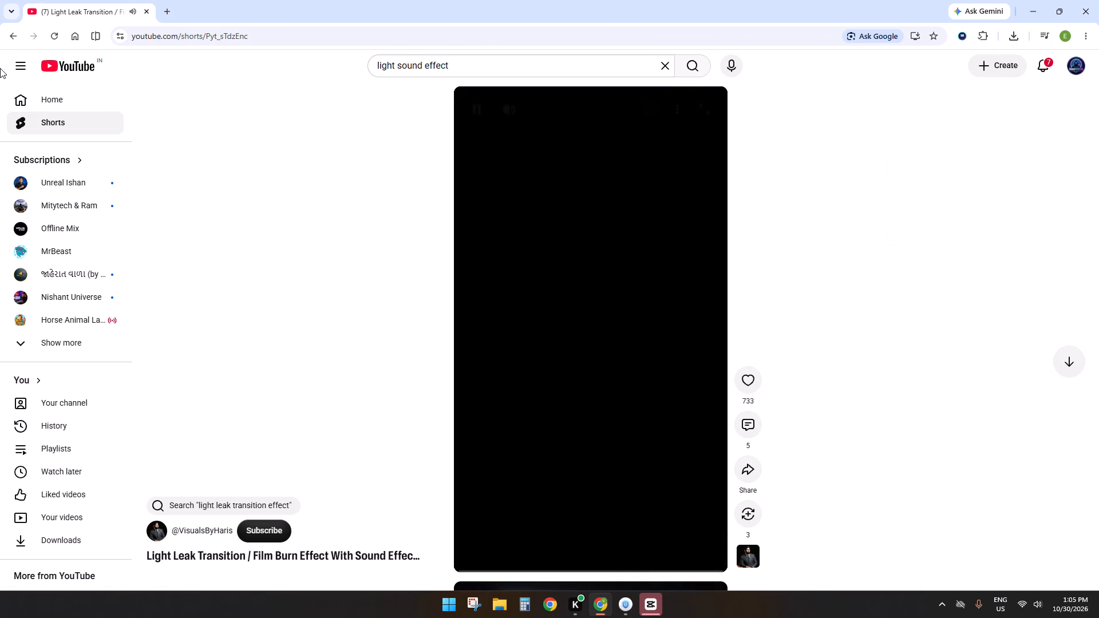
left_click(7, 40)
scroll(570, 337, "down", 4)
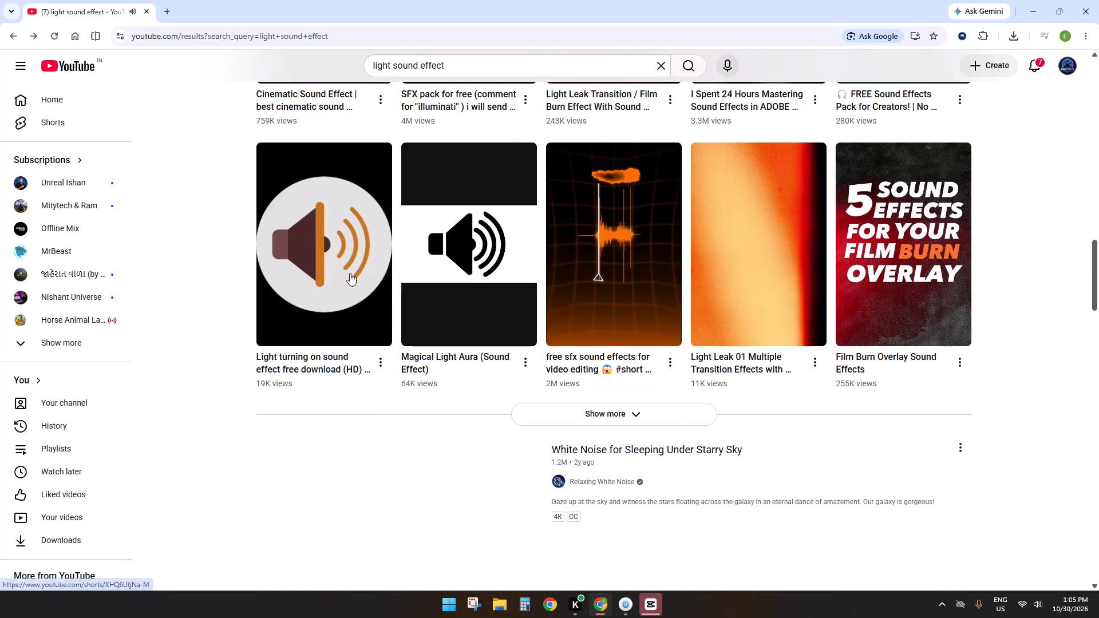
left_click(341, 273)
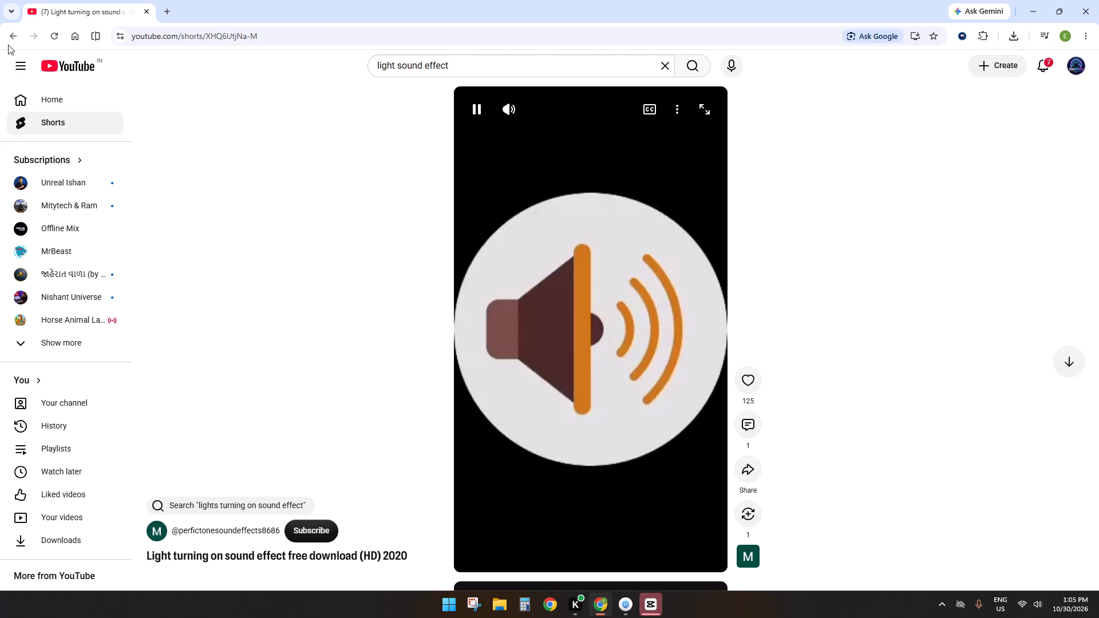
left_click(12, 41)
Look further through the results and preview the Light Leak 01 Multiple Transition Effects and Film Burn Overlay Sound Effects Shorts.
scroll(584, 468, "down", 11)
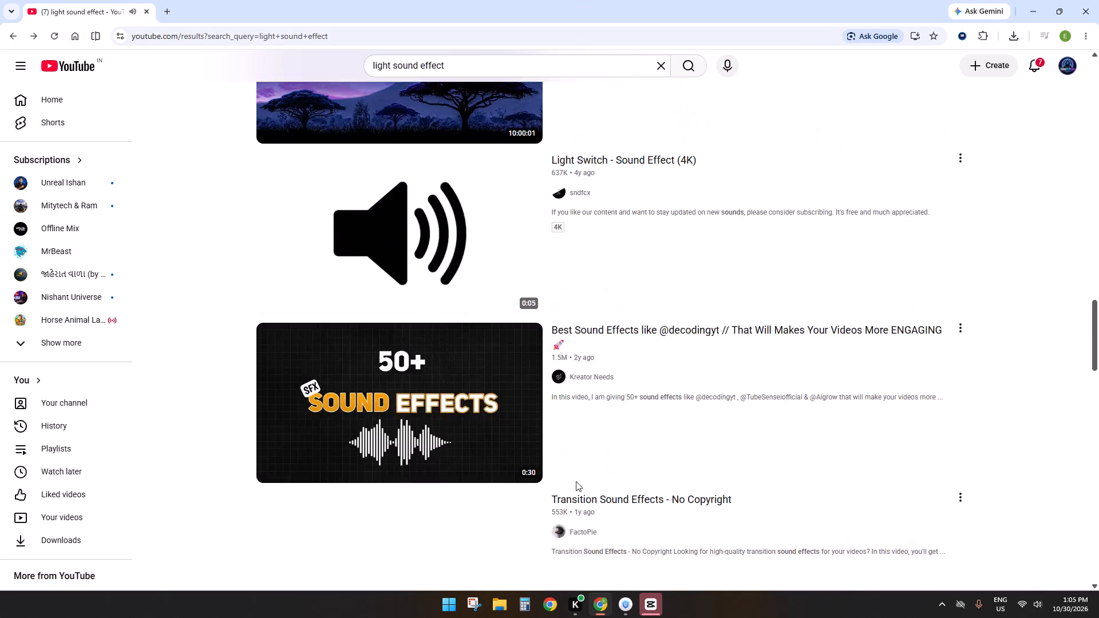
scroll(576, 481, "down", 10)
scroll(585, 484, "up", 4)
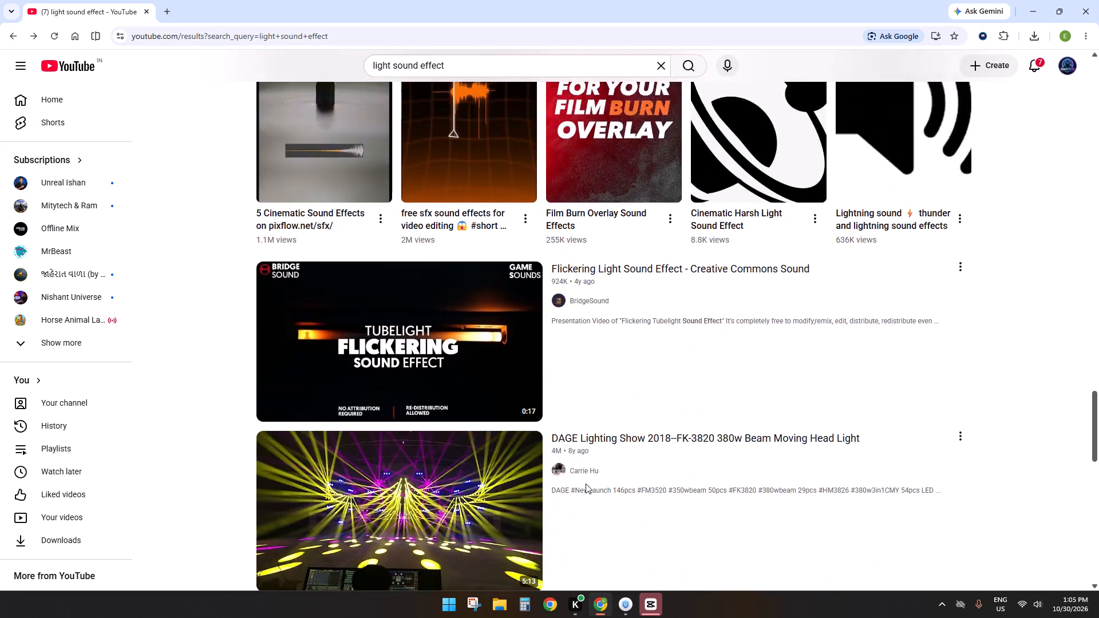
scroll(598, 511, "up", 15)
scroll(687, 486, "up", 5)
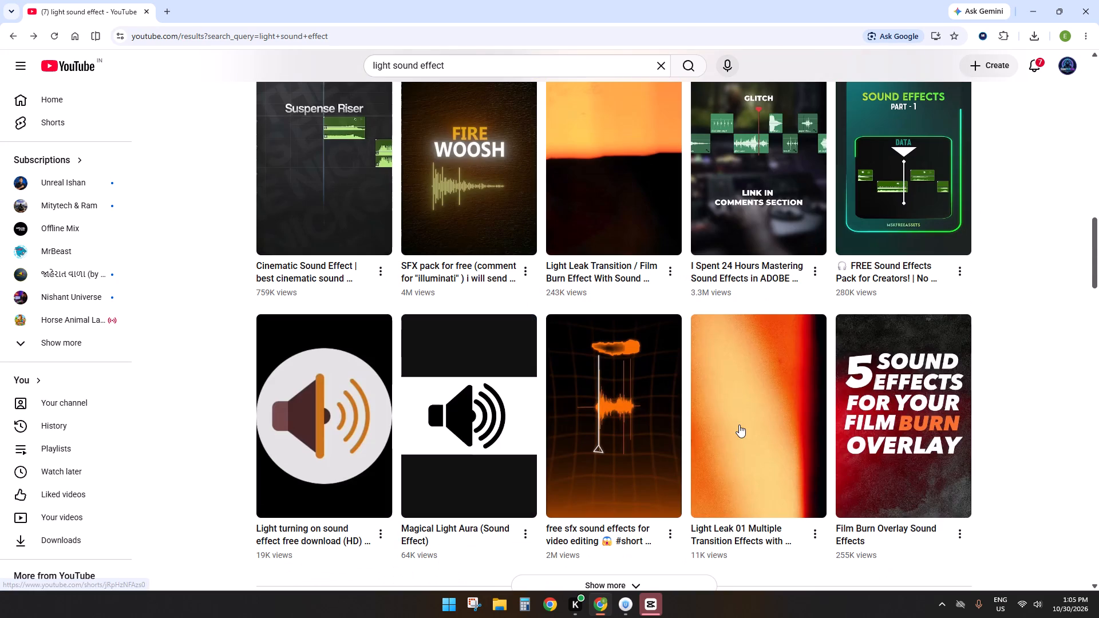
left_click(745, 463)
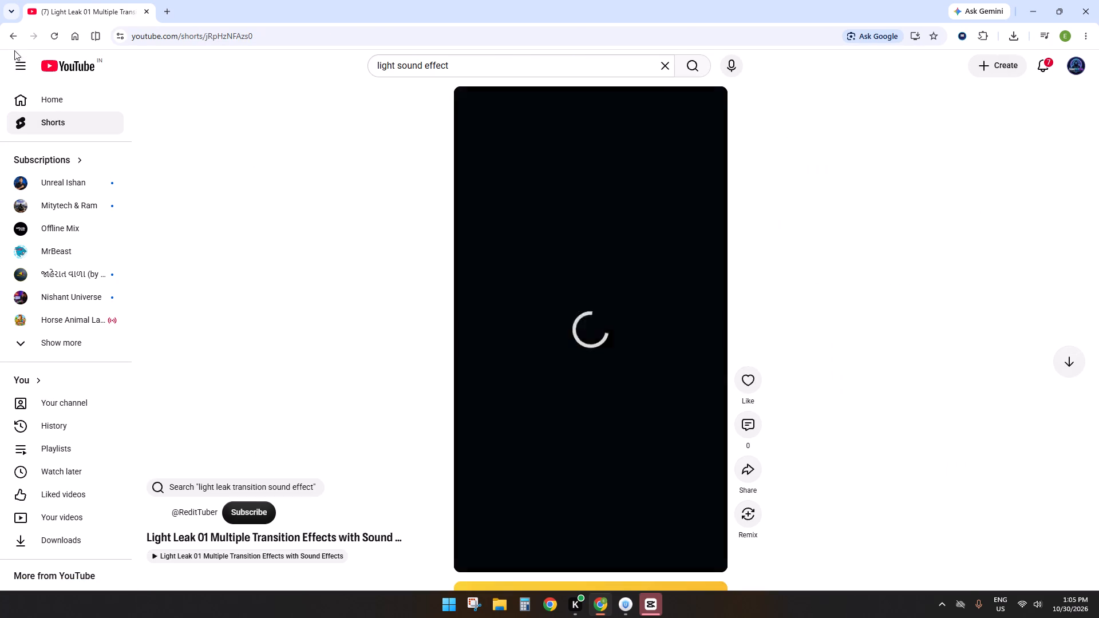
left_click(15, 38)
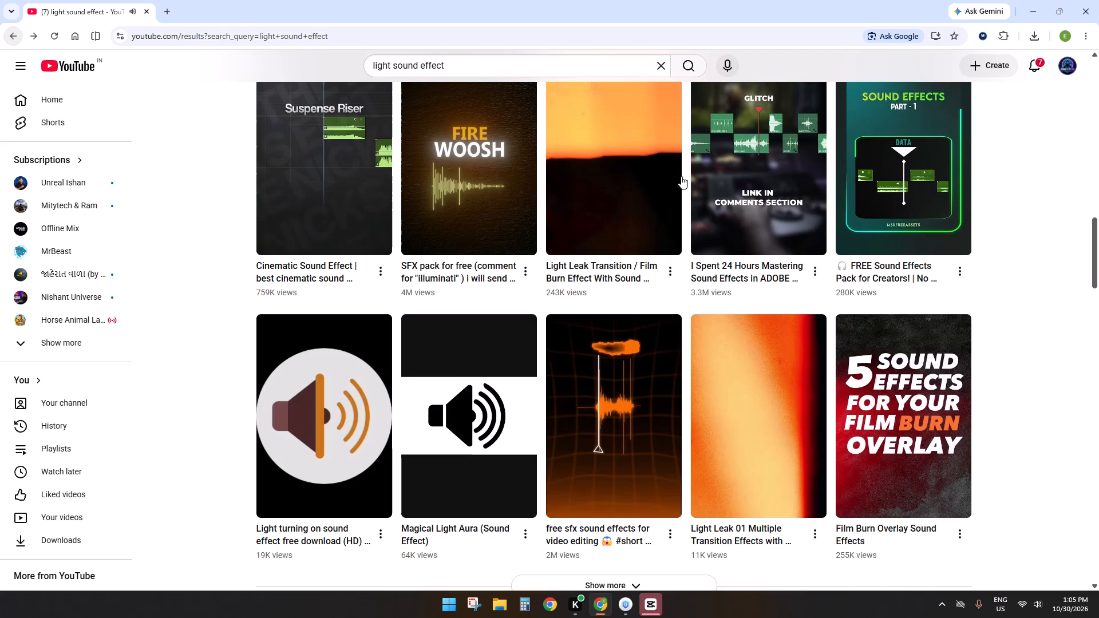
scroll(737, 291, "up", 4)
scroll(843, 395, "down", 3)
left_click(871, 426)
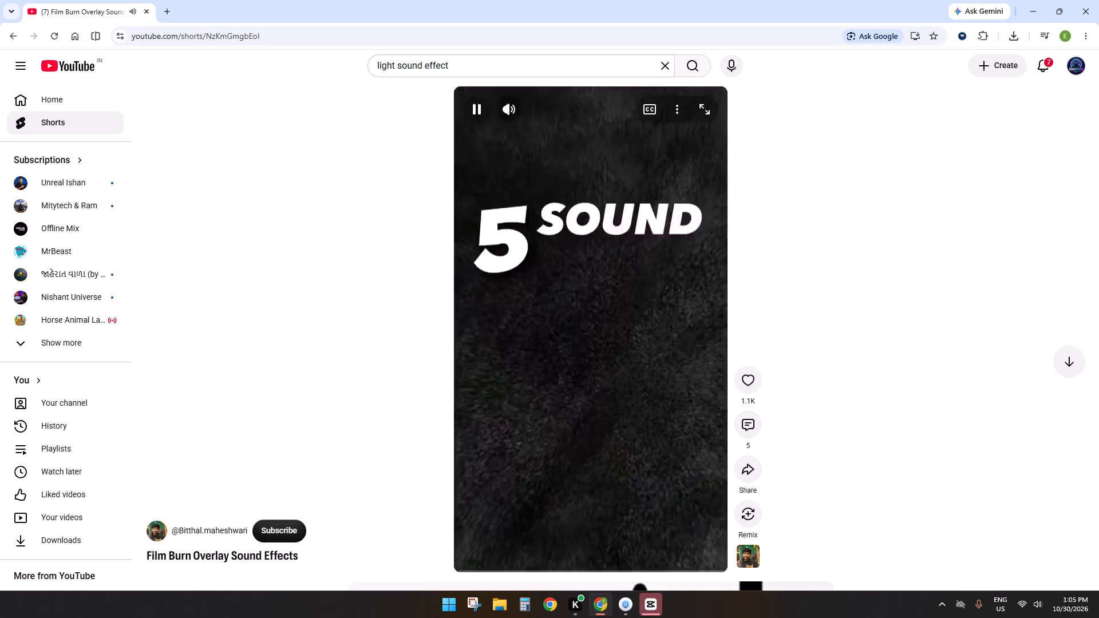
left_click(12, 36)
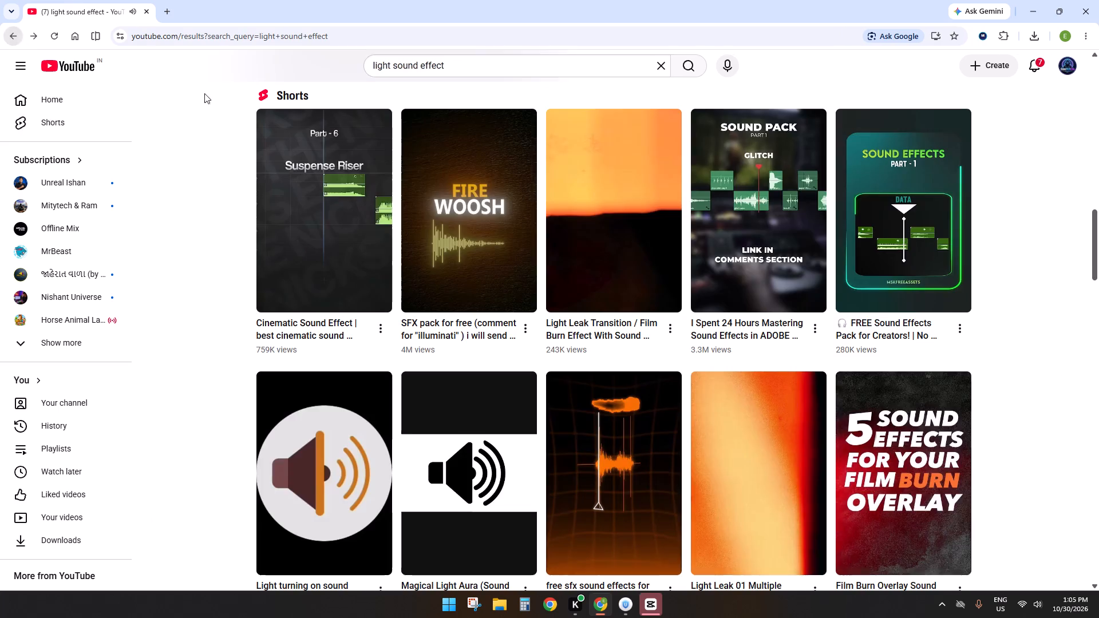
Preview more Shorts among the earlier results, including Light Leaks Transition with Sound Effect and Premium Sound Effects For Editing.
scroll(817, 286, "up", 4)
left_click(765, 370)
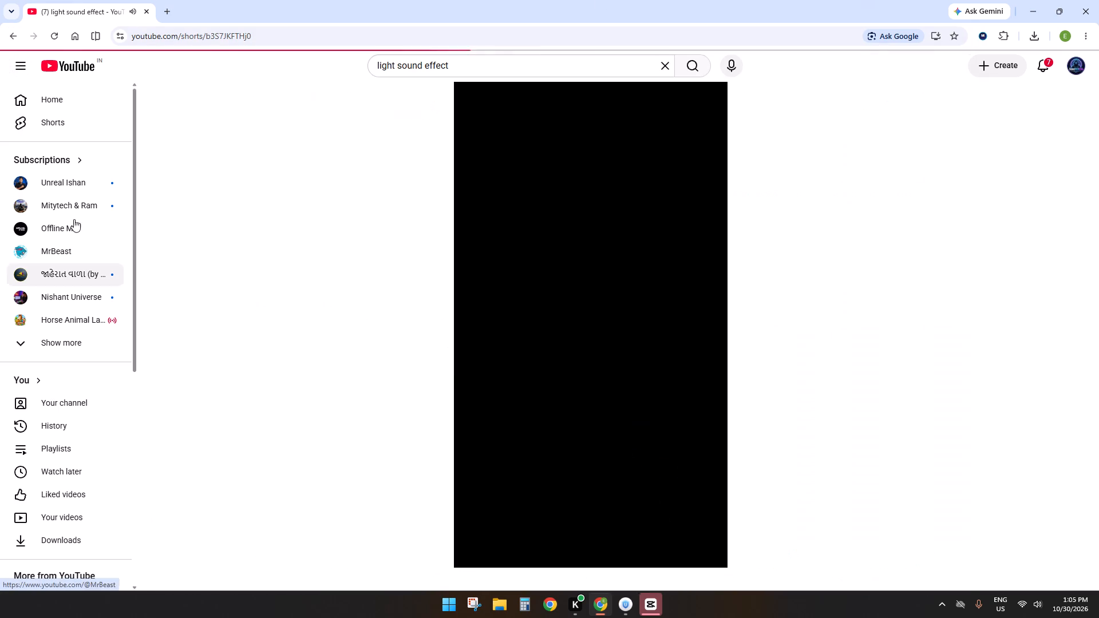
left_click(14, 39)
scroll(825, 508, "up", 8)
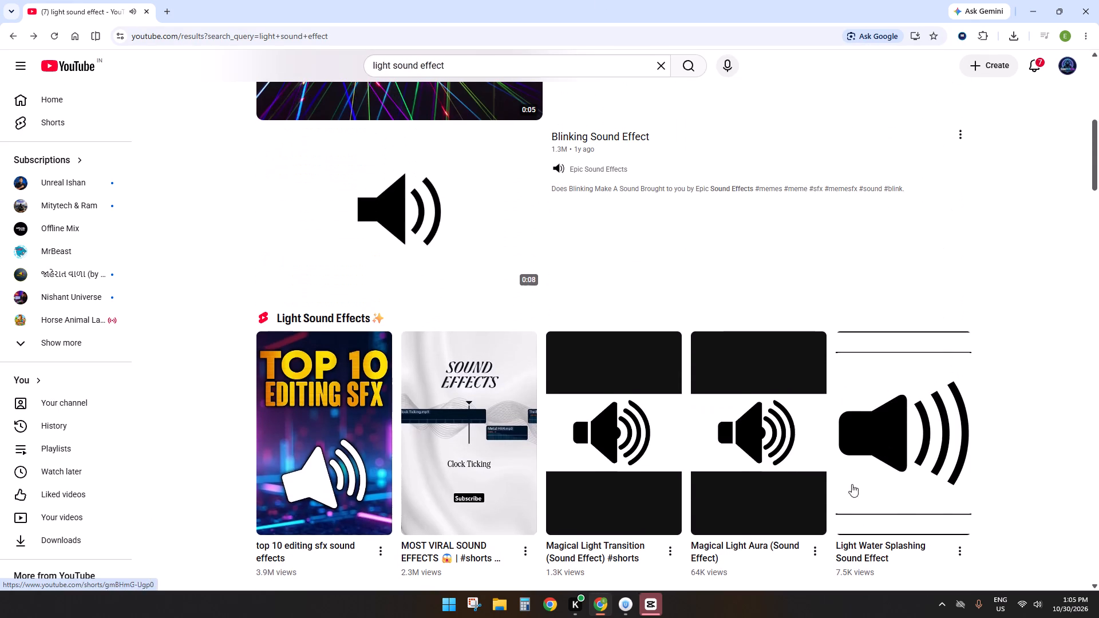
left_click(854, 500)
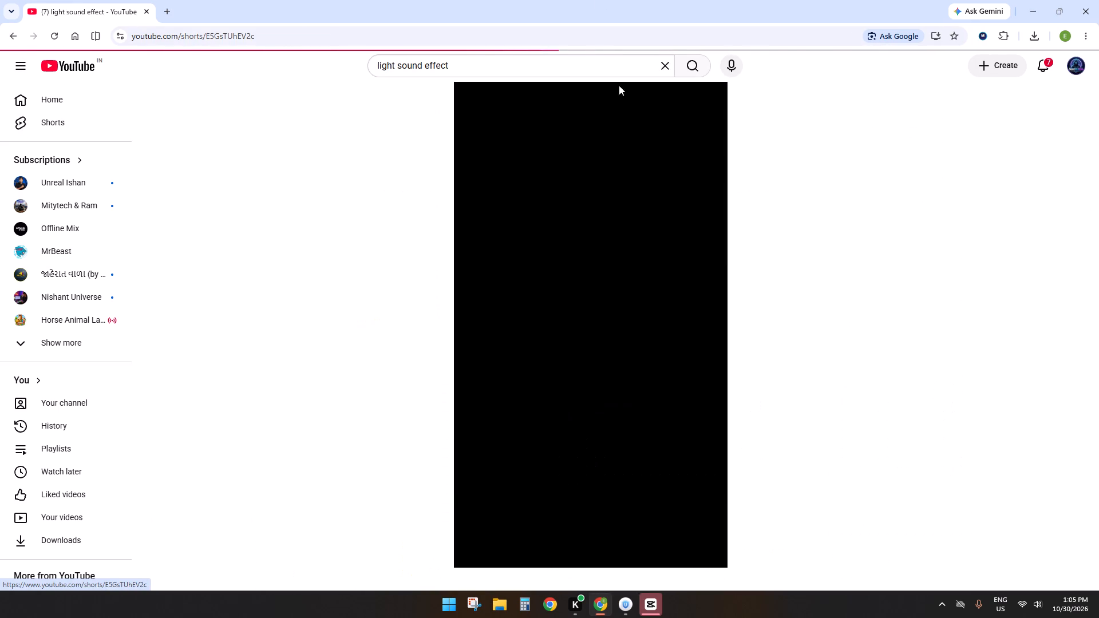
left_click(5, 32)
scroll(624, 356, "down", 4)
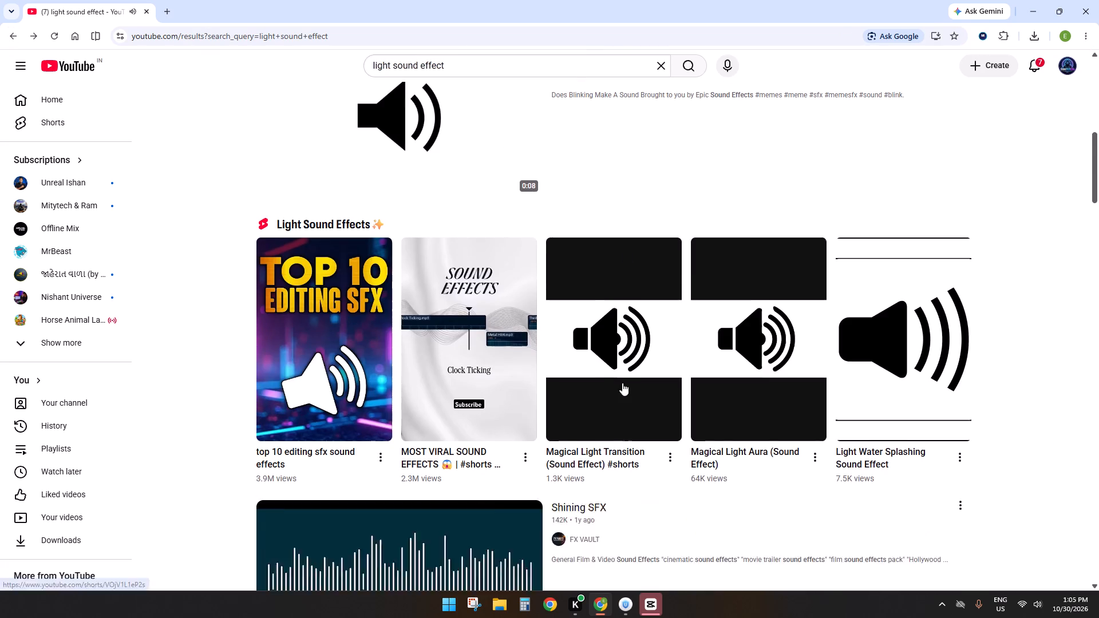
scroll(613, 441, "up", 15)
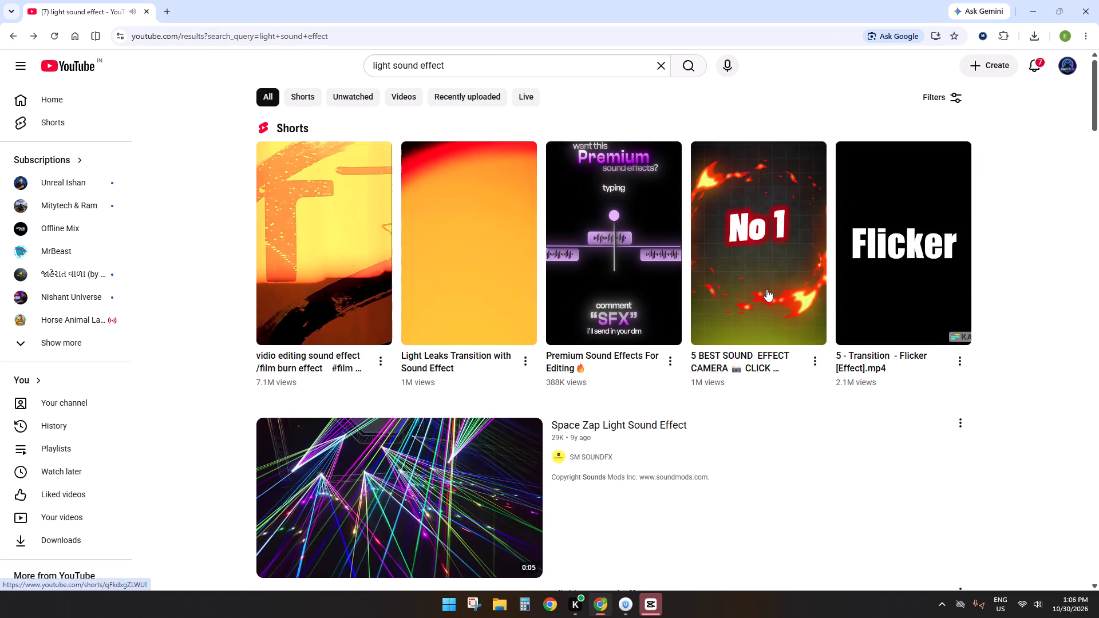
left_click(471, 271)
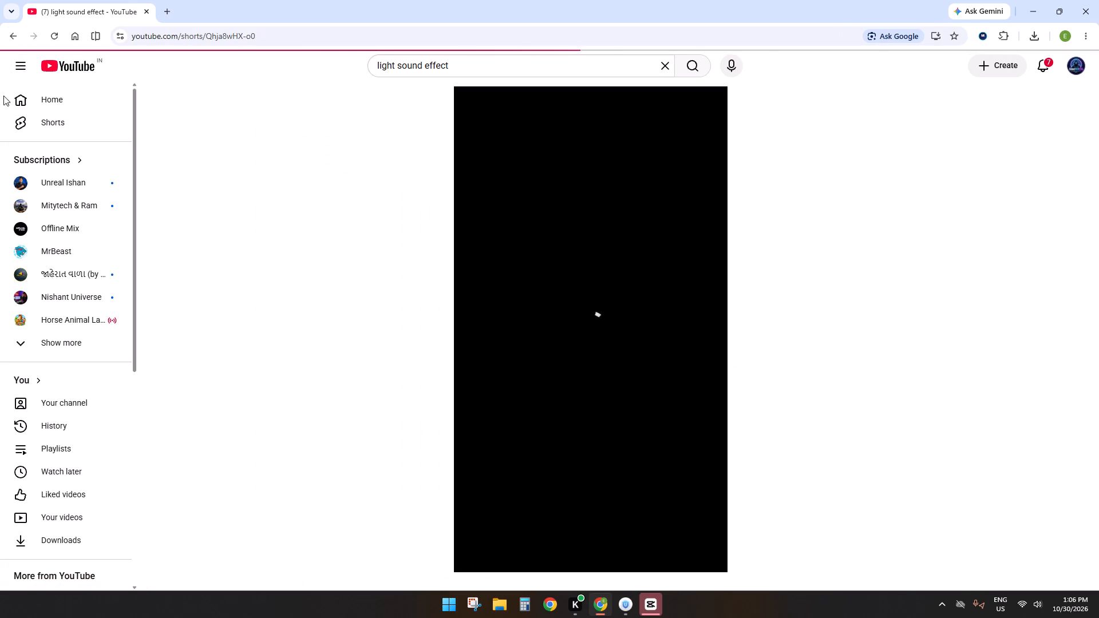
left_click(18, 36)
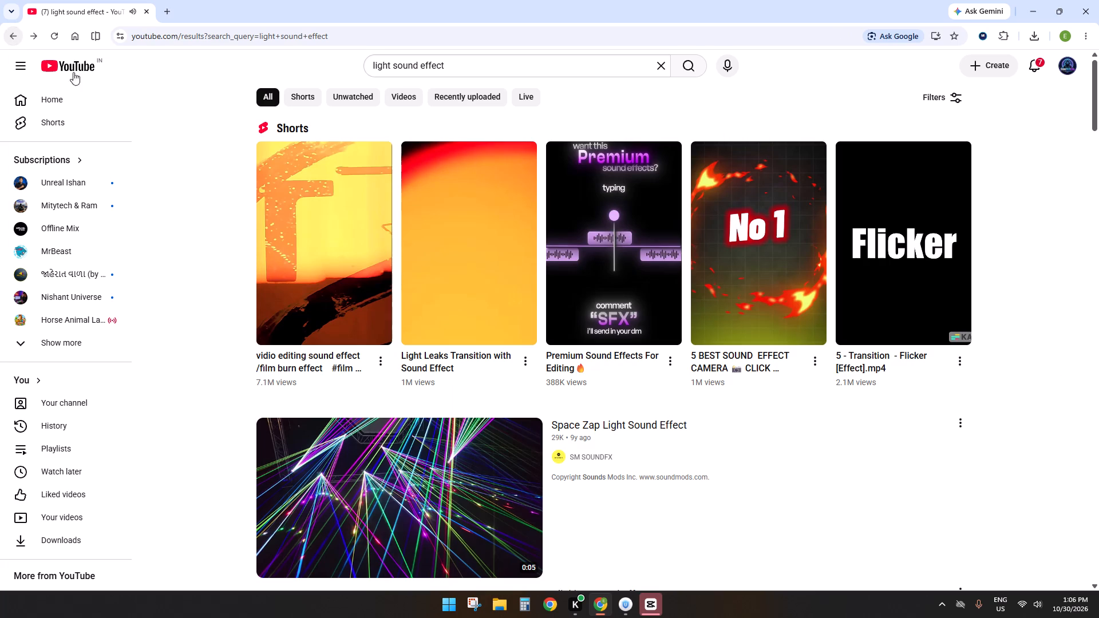
left_click(549, 228)
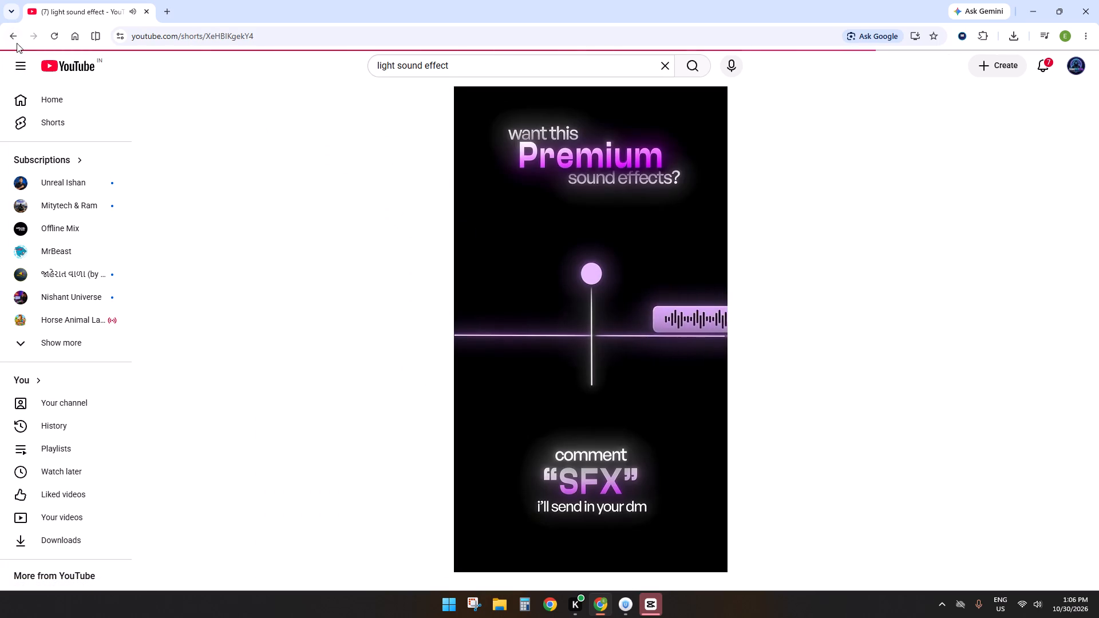
left_click(17, 38)
Reopen the "Light Leaks Transition with Sound Effect" Short and copy its share link.
left_click(397, 226)
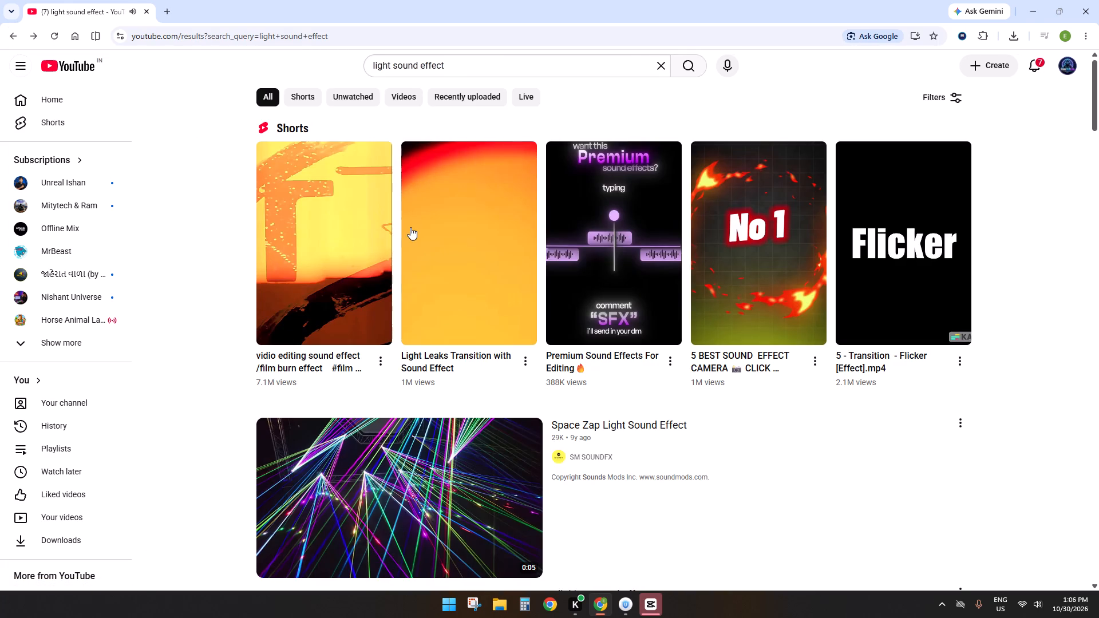
left_click(410, 227)
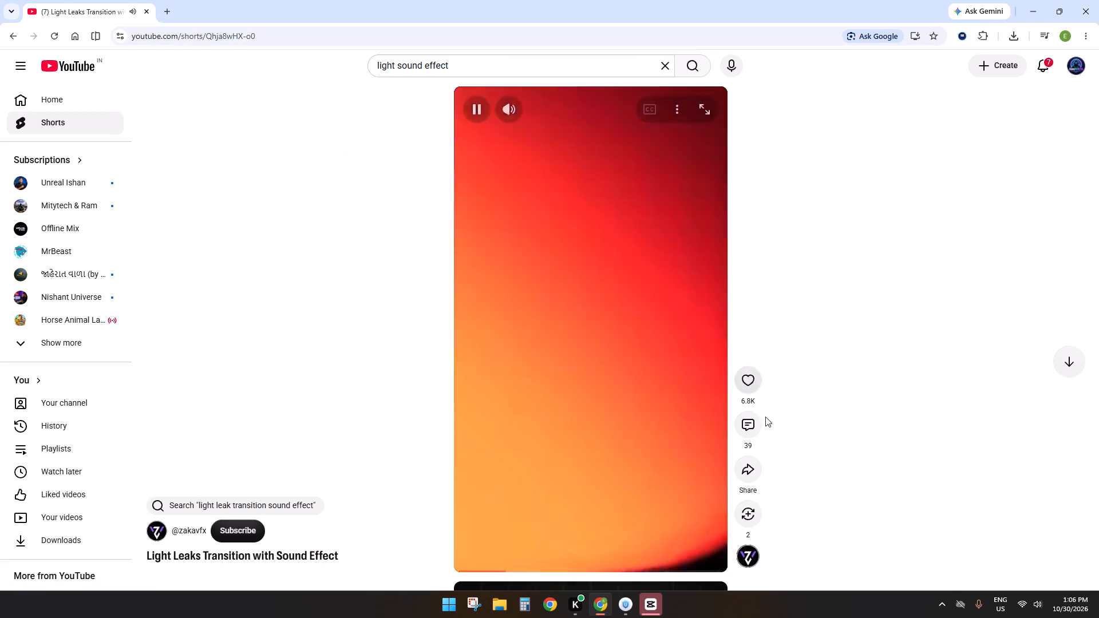
left_click(749, 478)
left_click(634, 355)
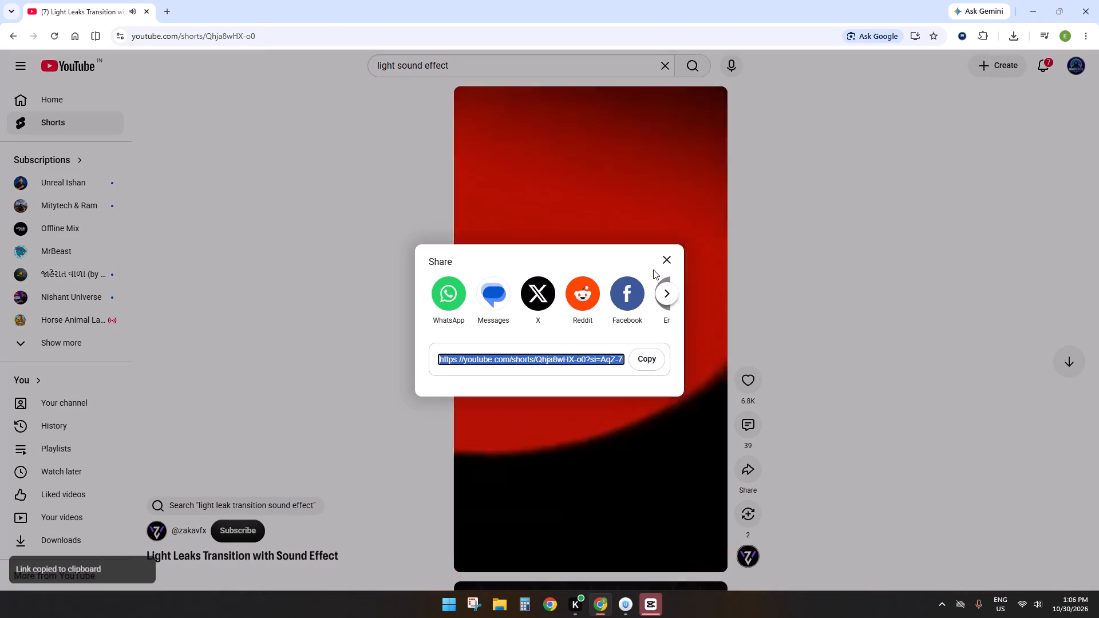
left_click(663, 262)
Submit the copied Short link to the vd6s.net YouTube downloader in a new tab and close the YouTube tab.
left_click(170, 11)
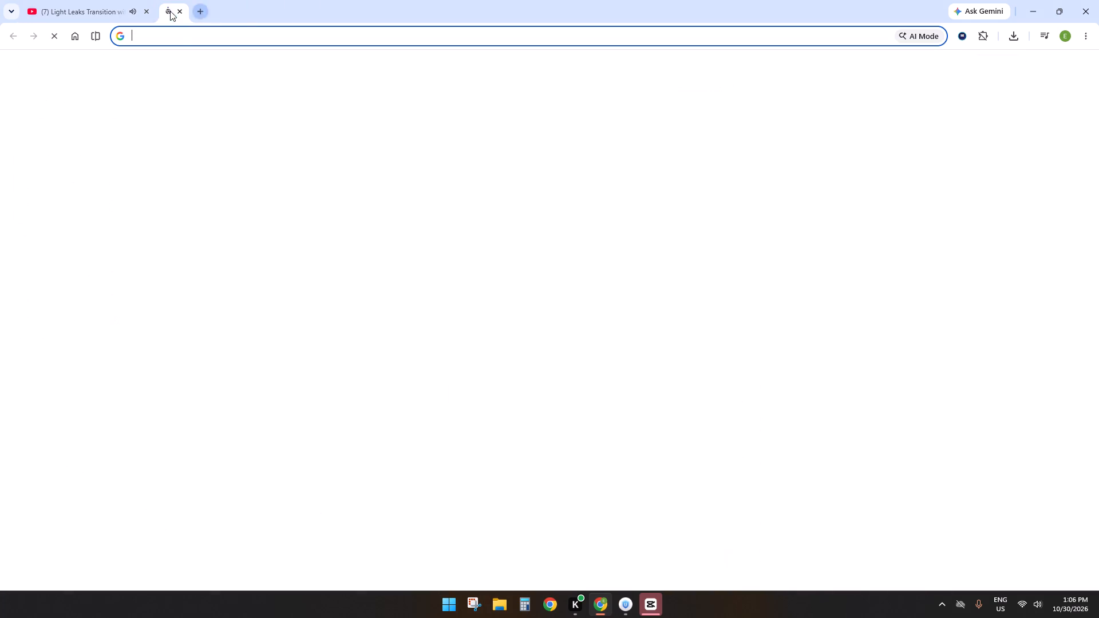
left_click(707, 326)
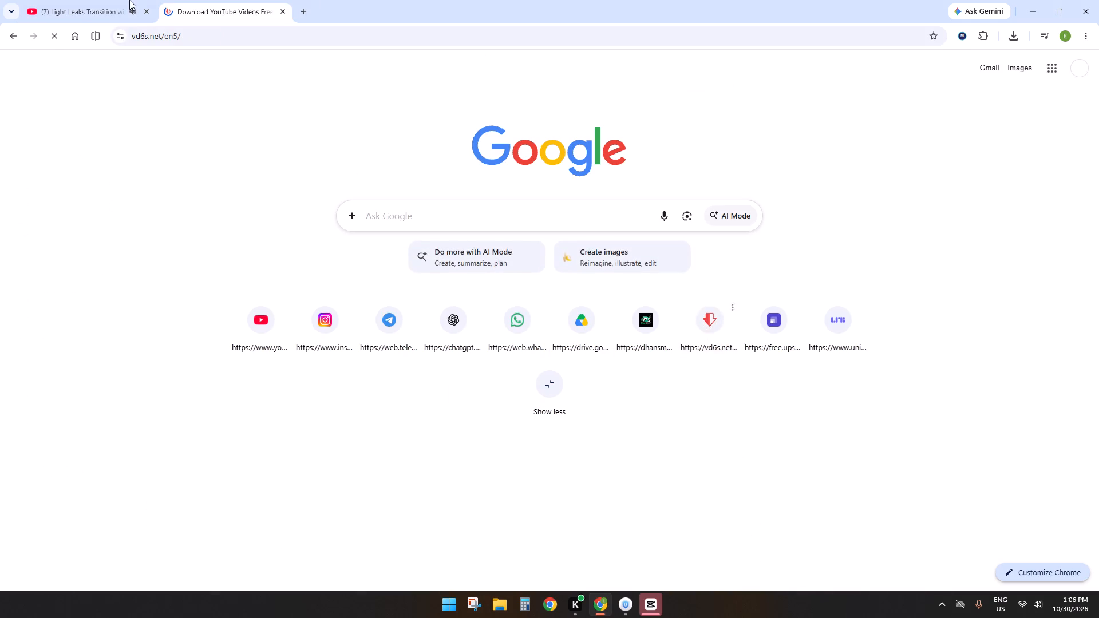
left_click(400, 257)
key("ctrl+v")
key("Return")
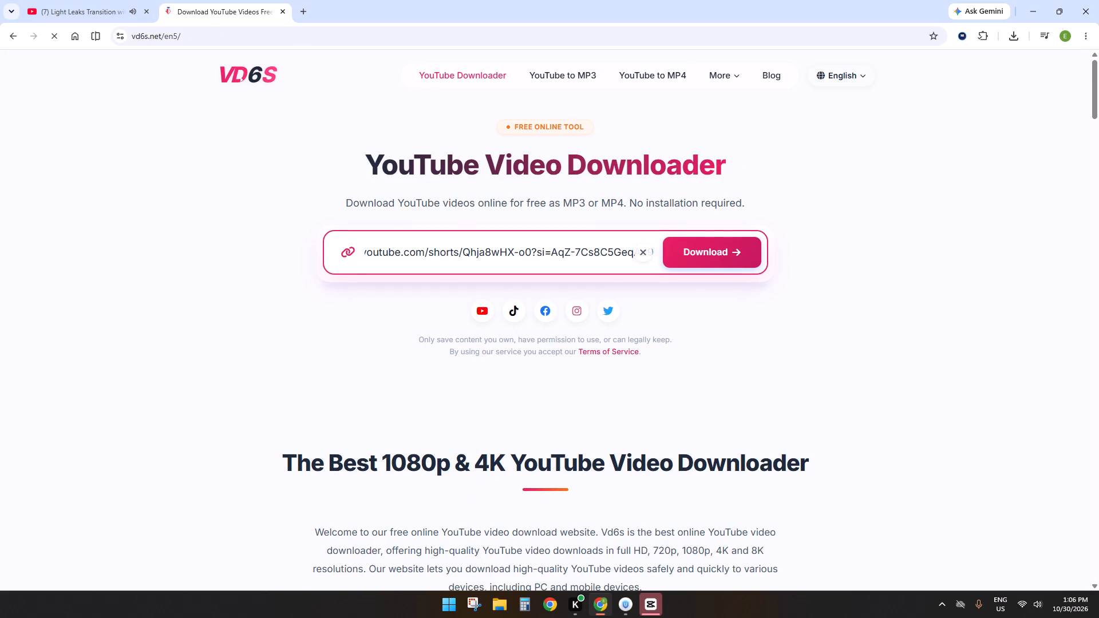
left_click(713, 255)
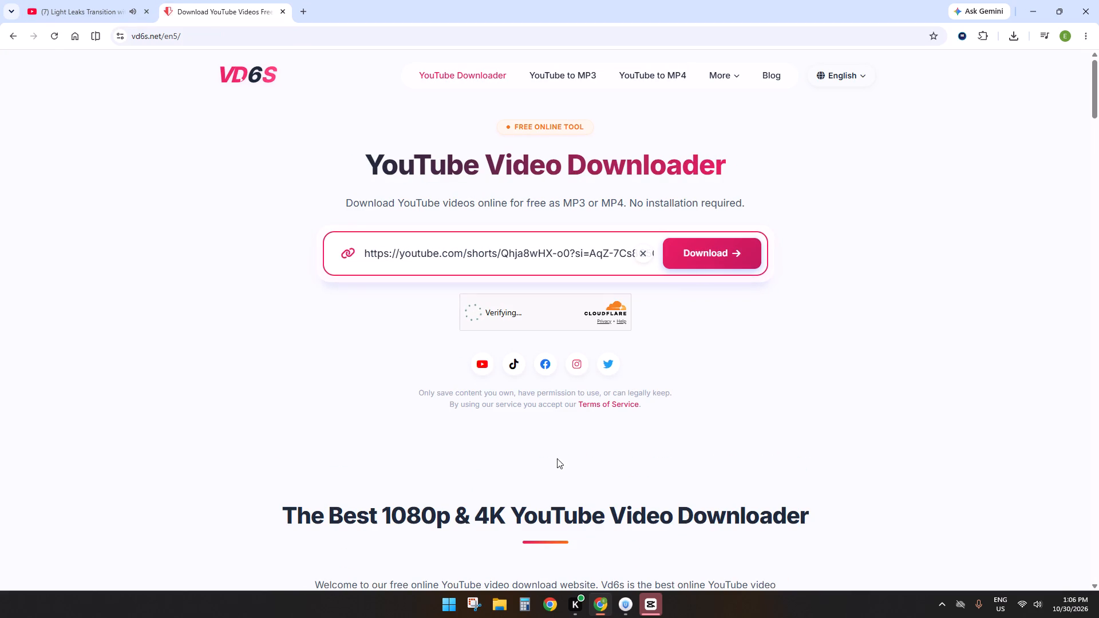
left_click(143, 10)
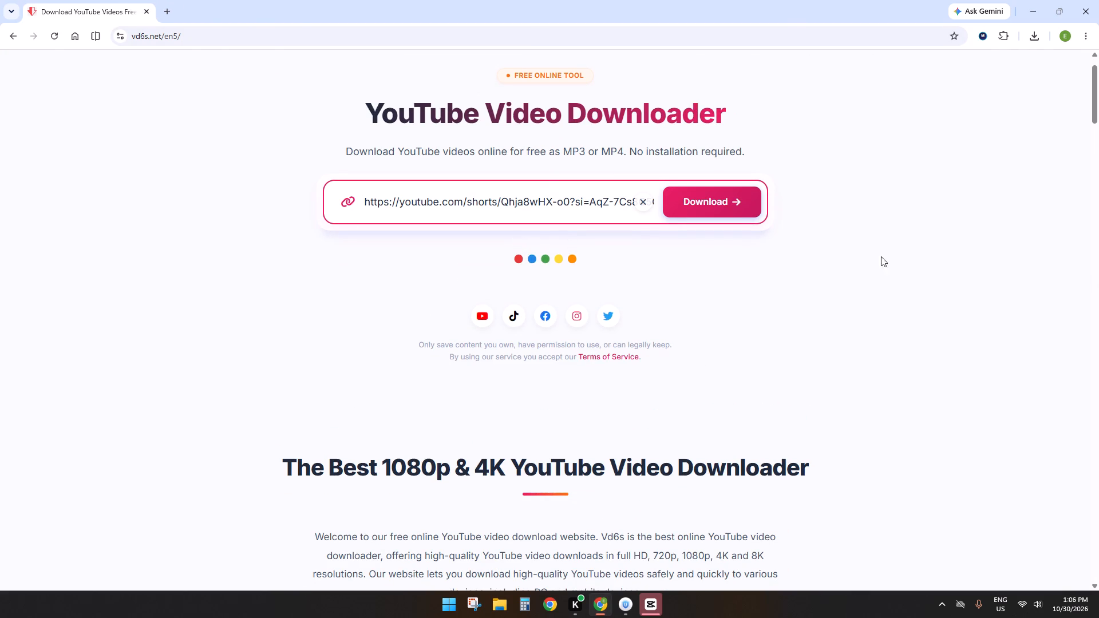
Switch to CapCut and open project 1022.
left_click(654, 604)
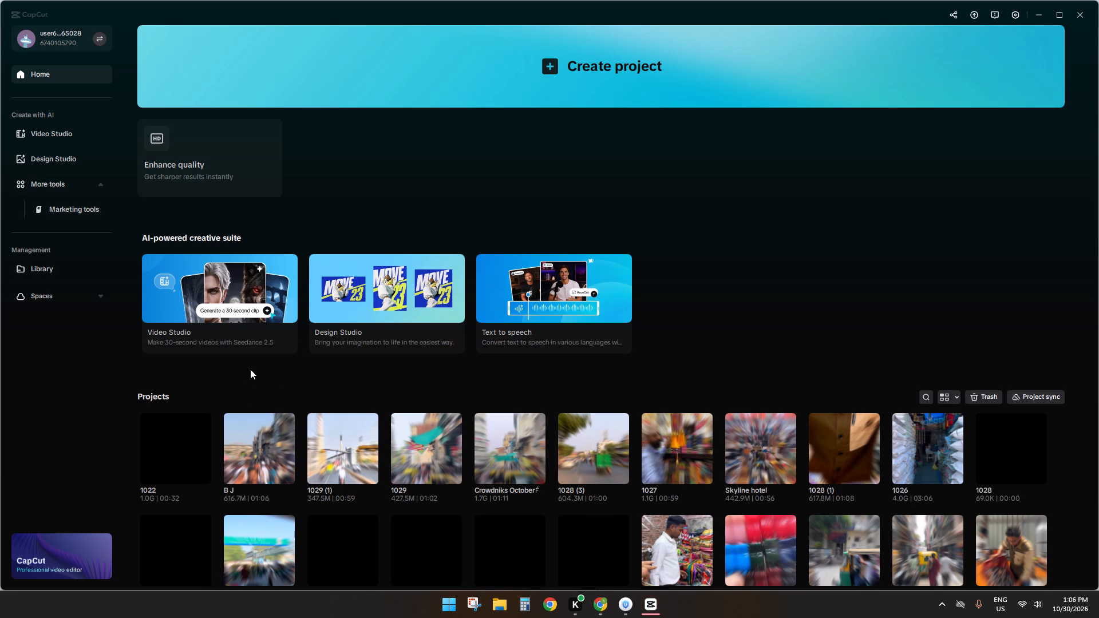
left_click(185, 426)
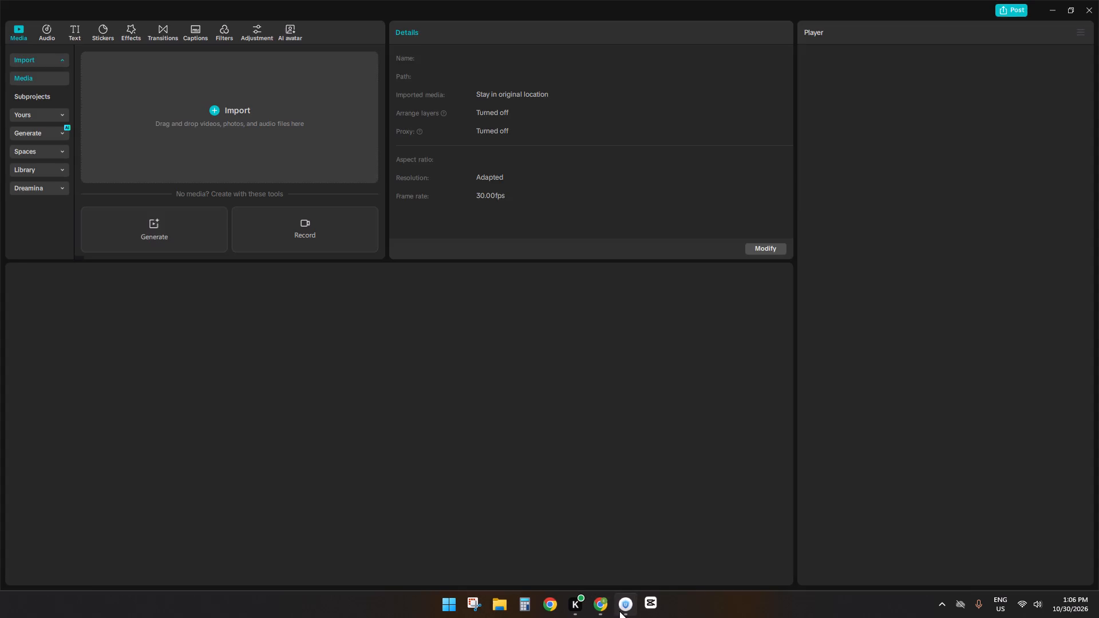
Return to Chrome and download the 320k MP3 of "Light Leaks Transition with Sound Effect".
left_click(600, 607)
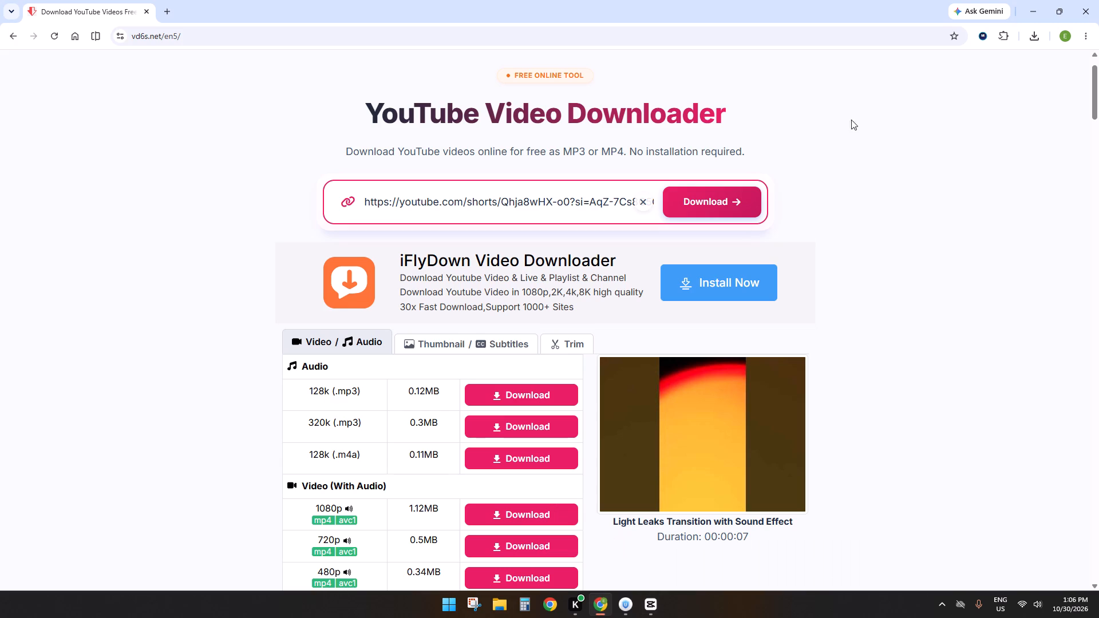
left_click(519, 424)
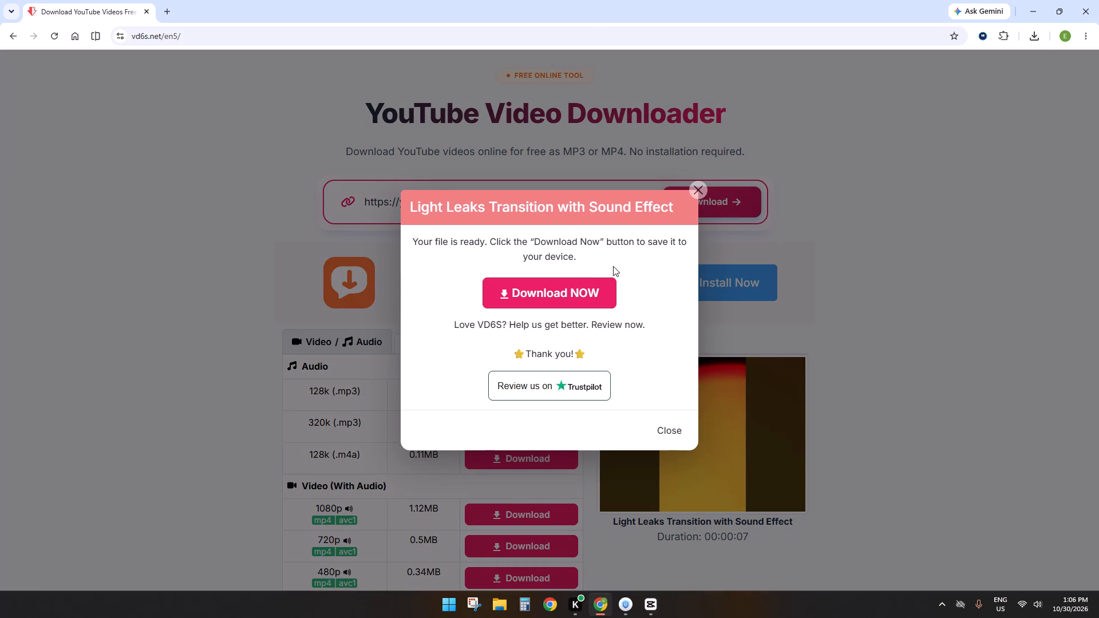
left_click(598, 284)
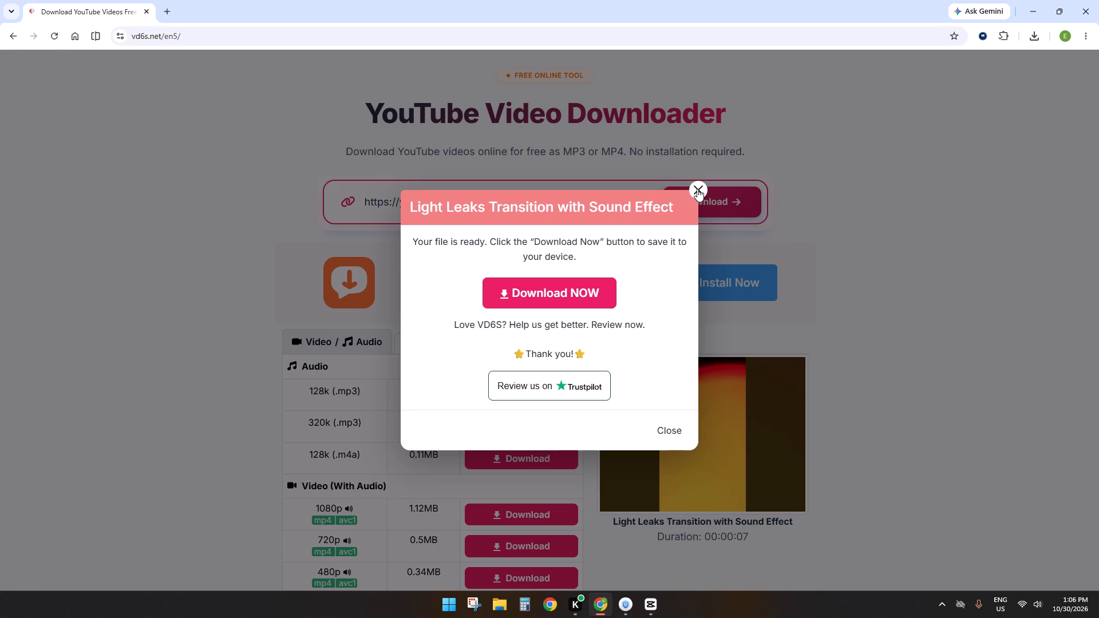
left_click(697, 189)
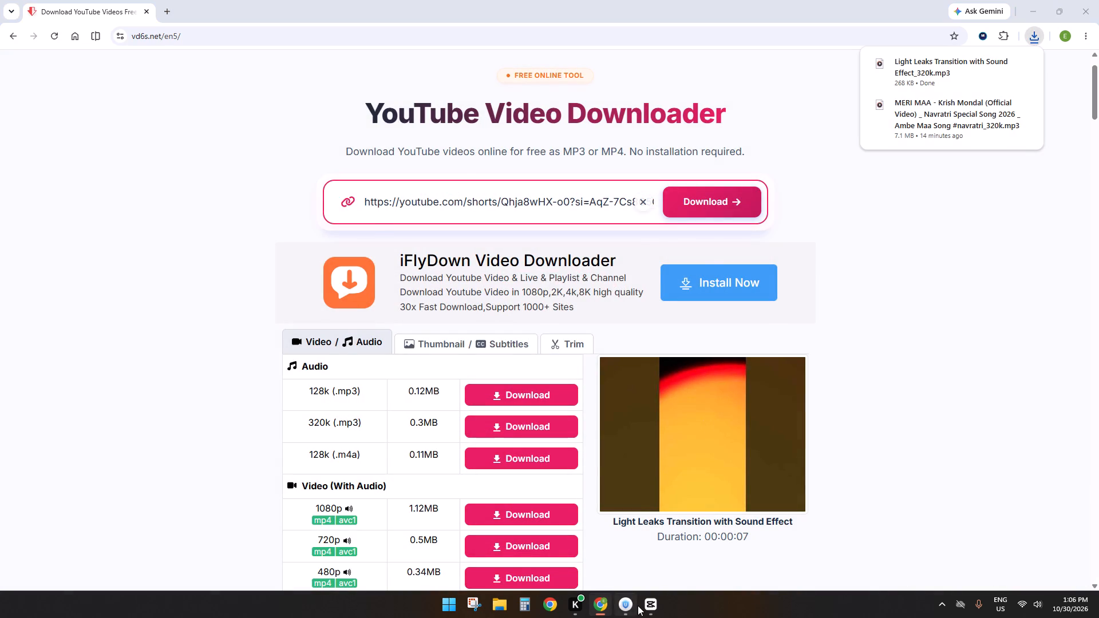
Switch back to CapCut, dismiss the missing-media linking dialog and open Timeline 03.
left_click(638, 605)
left_click(646, 604)
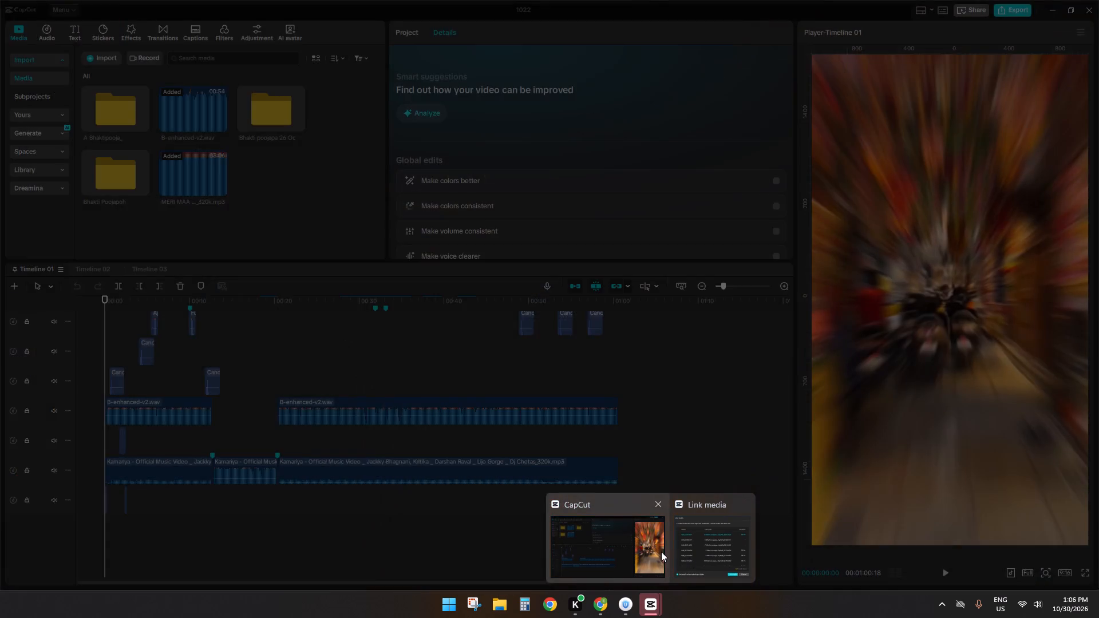
left_click(650, 548)
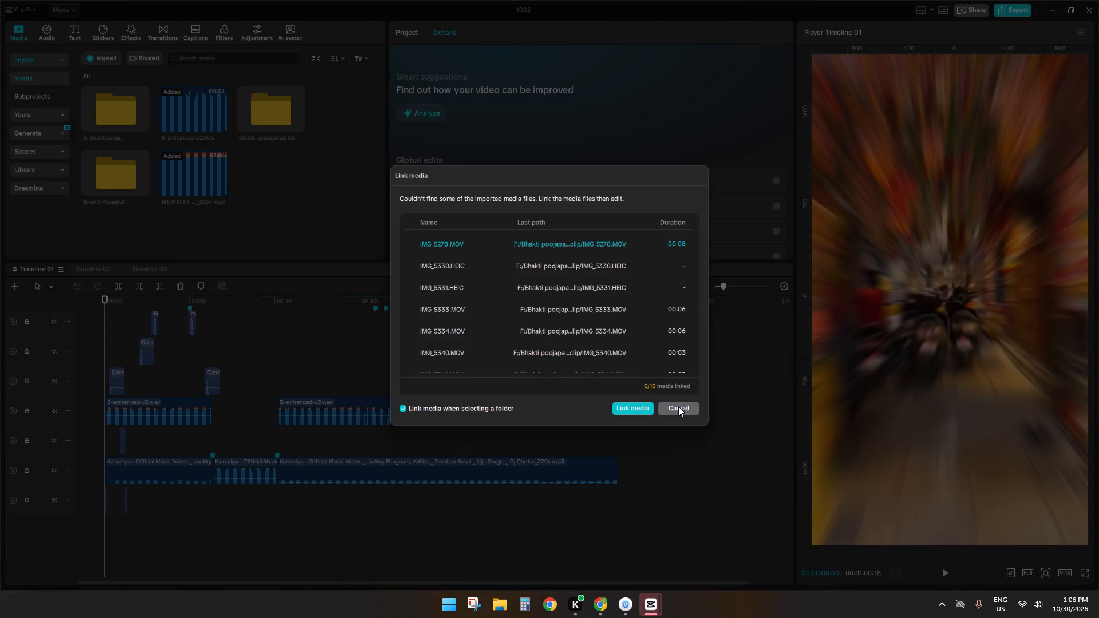
left_click(685, 407)
left_click(88, 269)
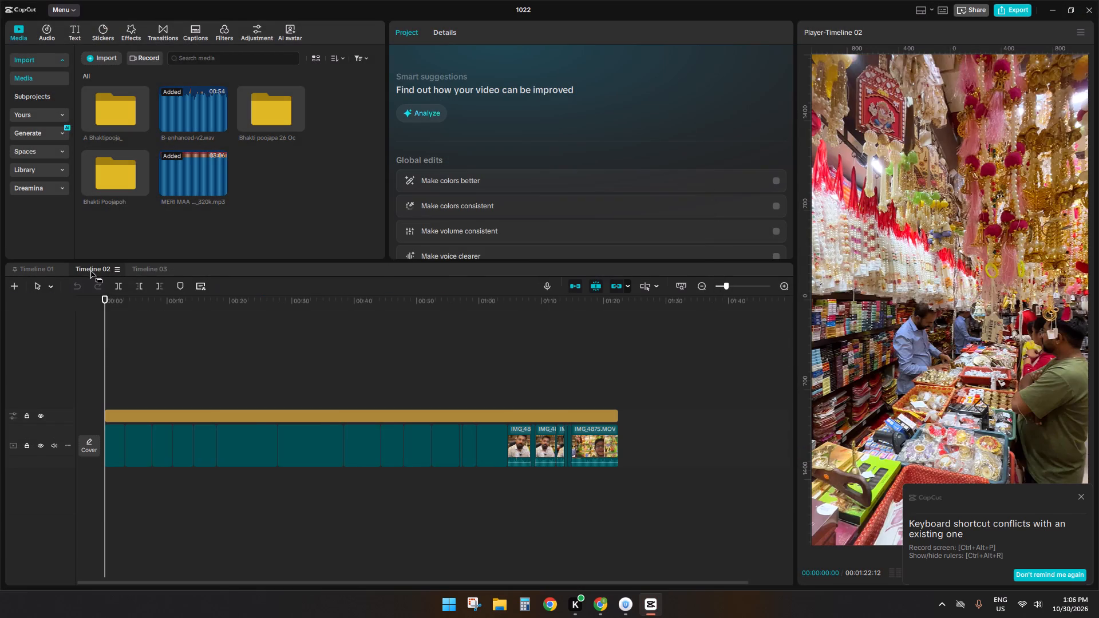
left_click(156, 267)
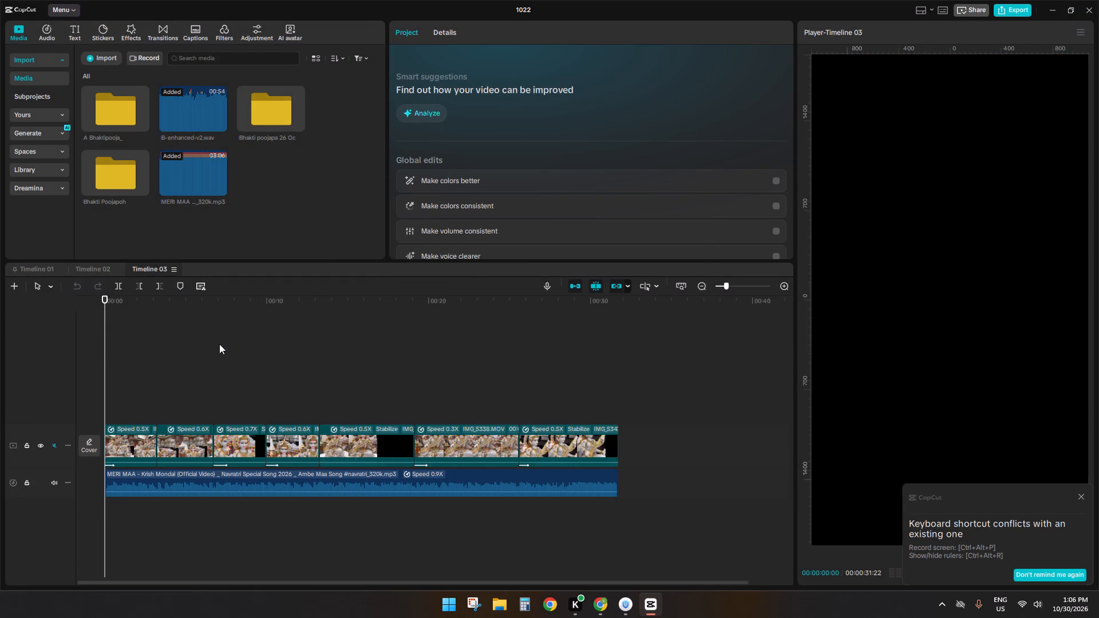
Import the downloaded Light Leaks Transition with Sound Effect_320k.mp3 into the project media.
left_click(104, 58)
left_click(110, 76)
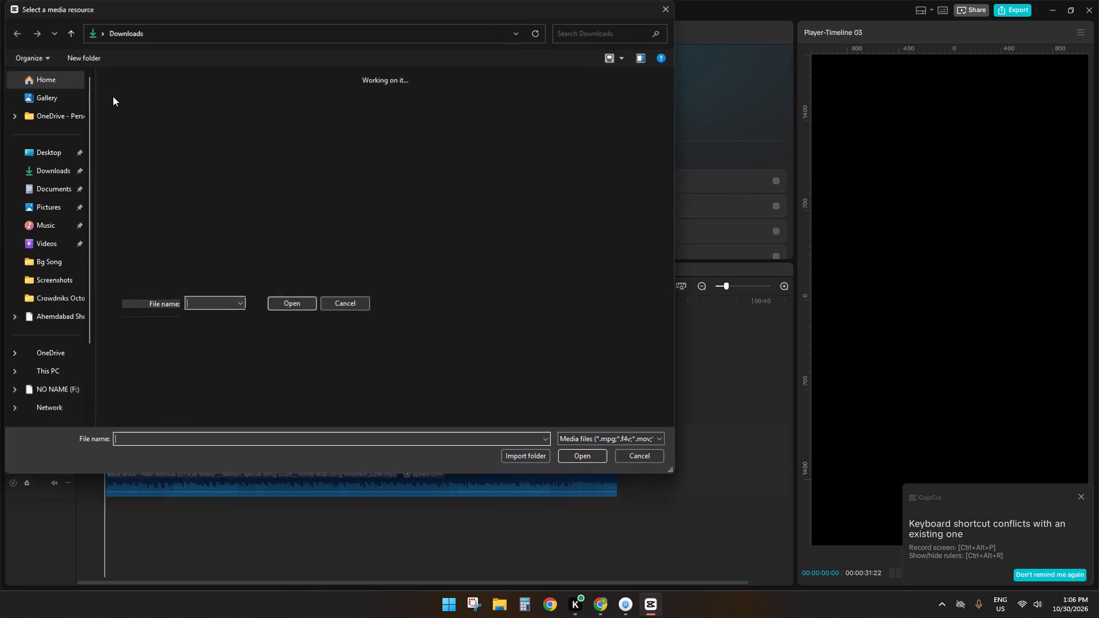
double_click(116, 106)
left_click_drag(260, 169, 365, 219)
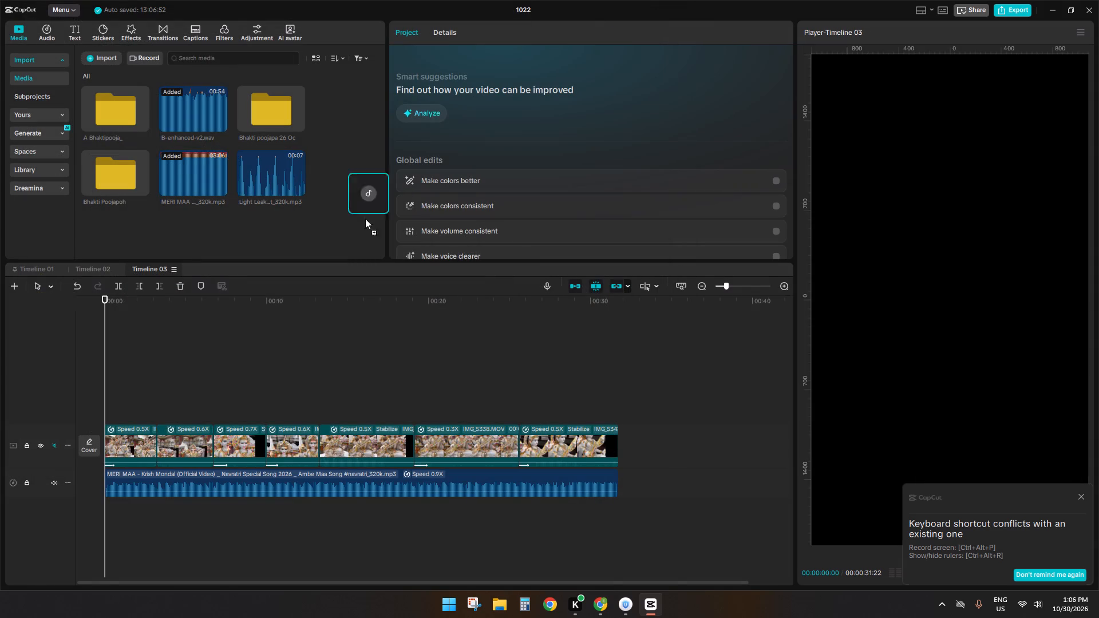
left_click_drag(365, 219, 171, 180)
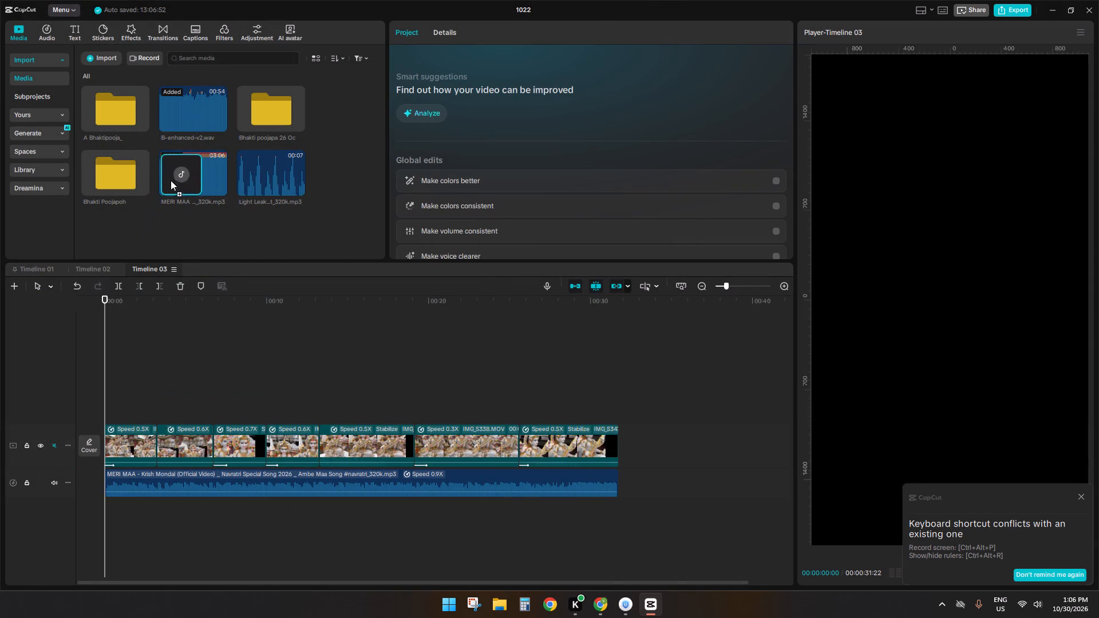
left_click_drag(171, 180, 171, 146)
Find the start of the first transition and place the light leak sound on a new audio track at about 00:00:02:23.
left_click(141, 385)
key("space")
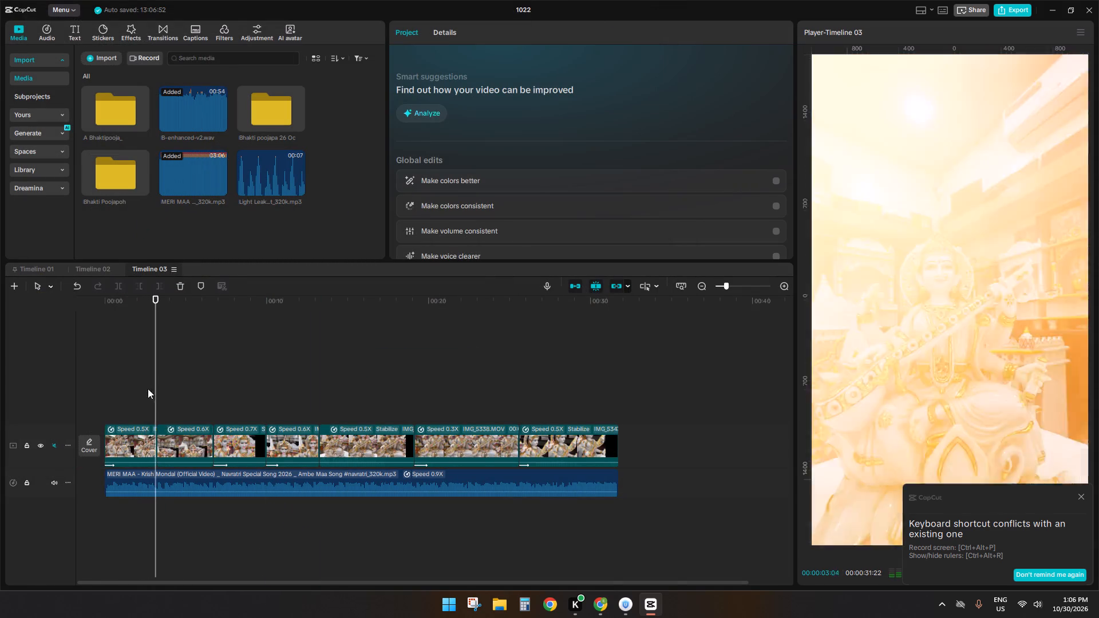
double_click(146, 394)
left_click_drag(252, 167, 258, 421)
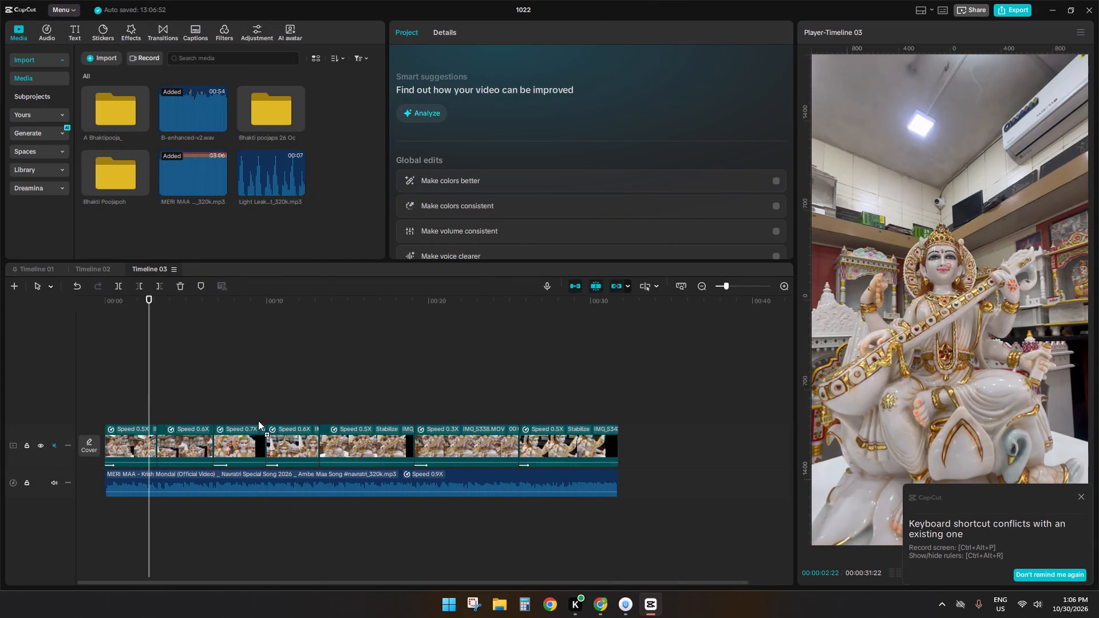
left_click_drag(258, 421, 149, 516)
Split the light leak sound at the end of the first transition, about 00:00:03:26, and delete the remainder.
key("space")
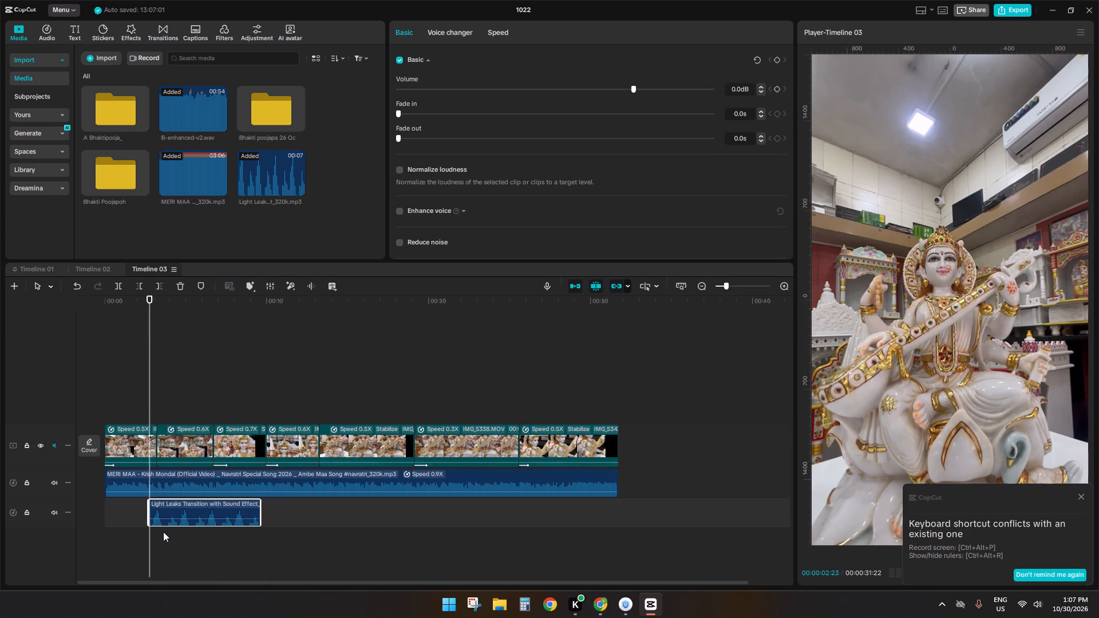
scroll(172, 532, "up", 5, "ctrl")
left_click(169, 417)
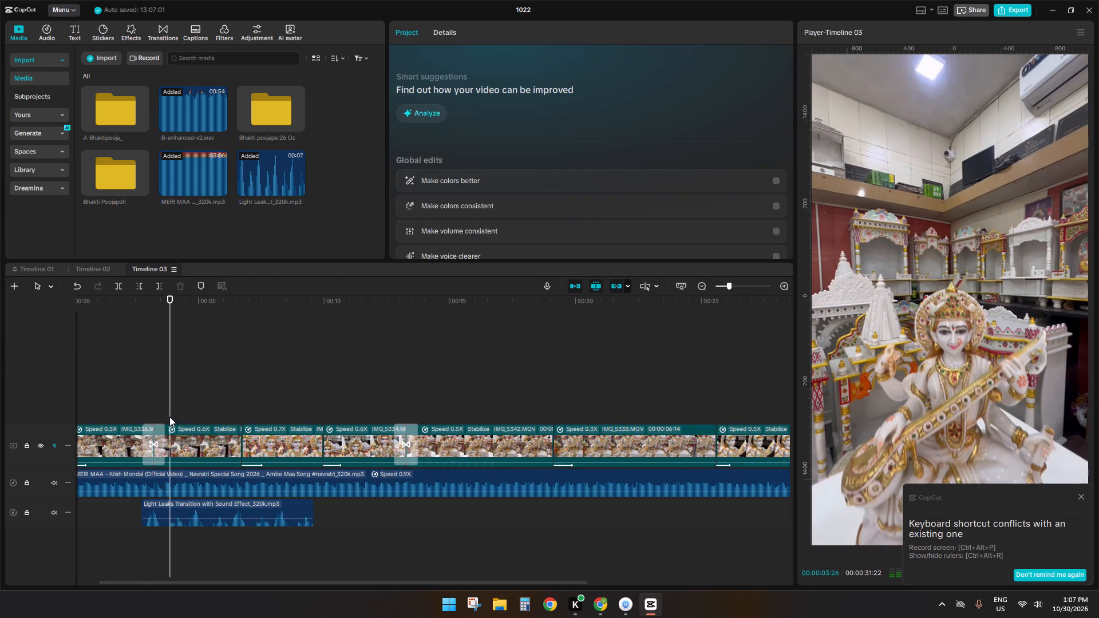
left_click(177, 509)
key("s")
key("space")
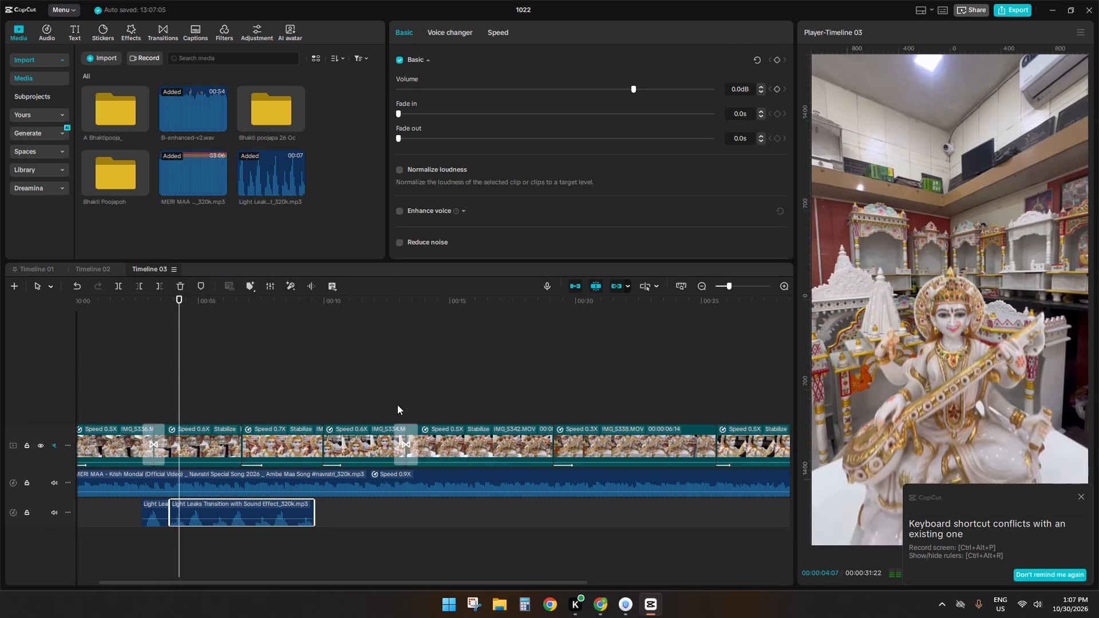
key("d")
Copy the trimmed light leak sound and paste it at the start of the second transition, about 00:00:12:23.
left_click(157, 514)
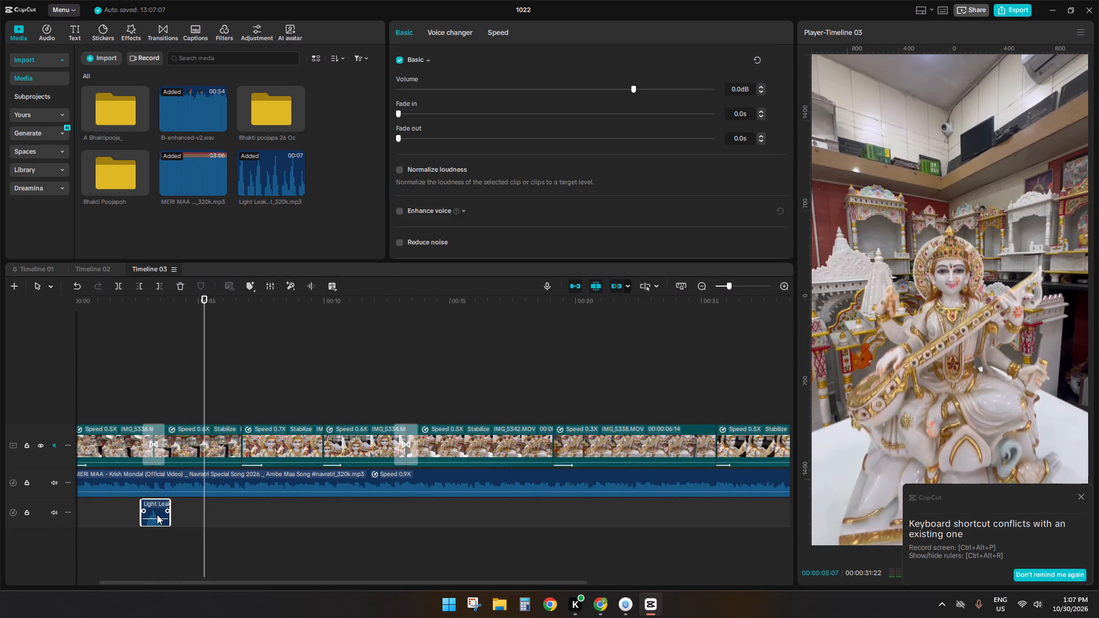
key("ctrl+c")
left_click(396, 401, "ctrl")
key("ctrl+v")
Play back the second transition with its sound effect and the footage after it, dismissing the keyboard shortcut conflict notice.
left_click(381, 401)
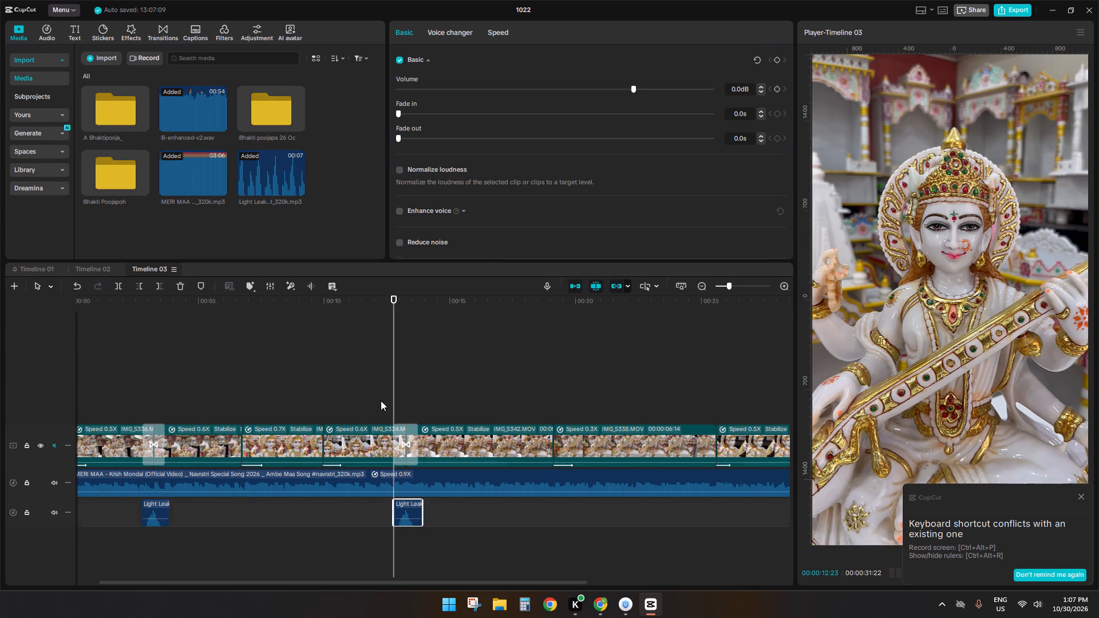
key("space")
scroll(412, 423, "down", 3, "ctrl")
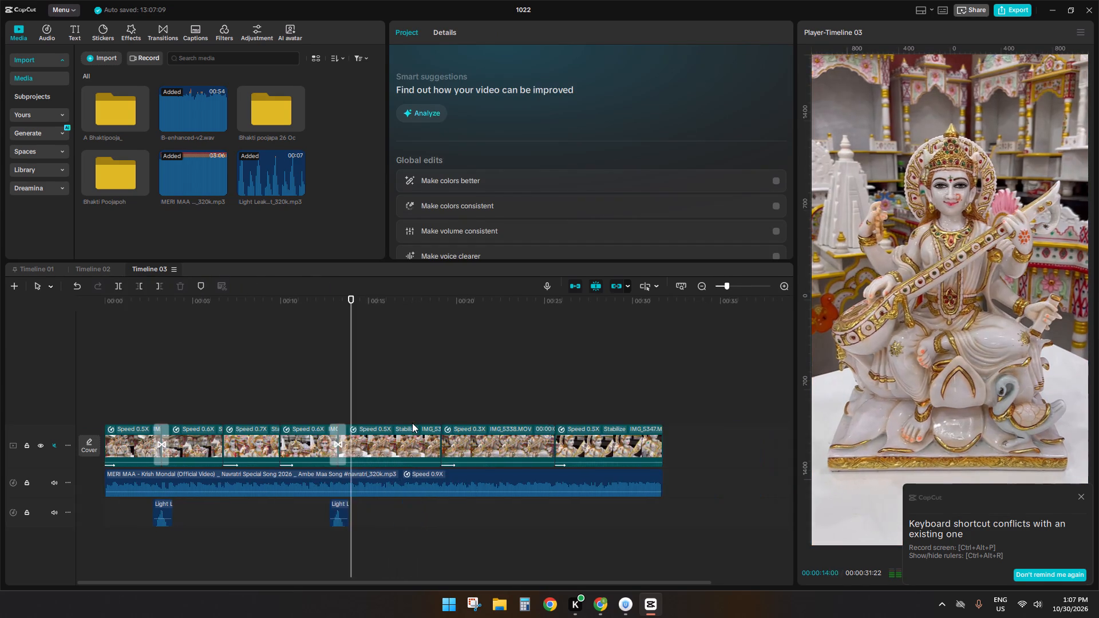
scroll(412, 423, "down", 4, "ctrl")
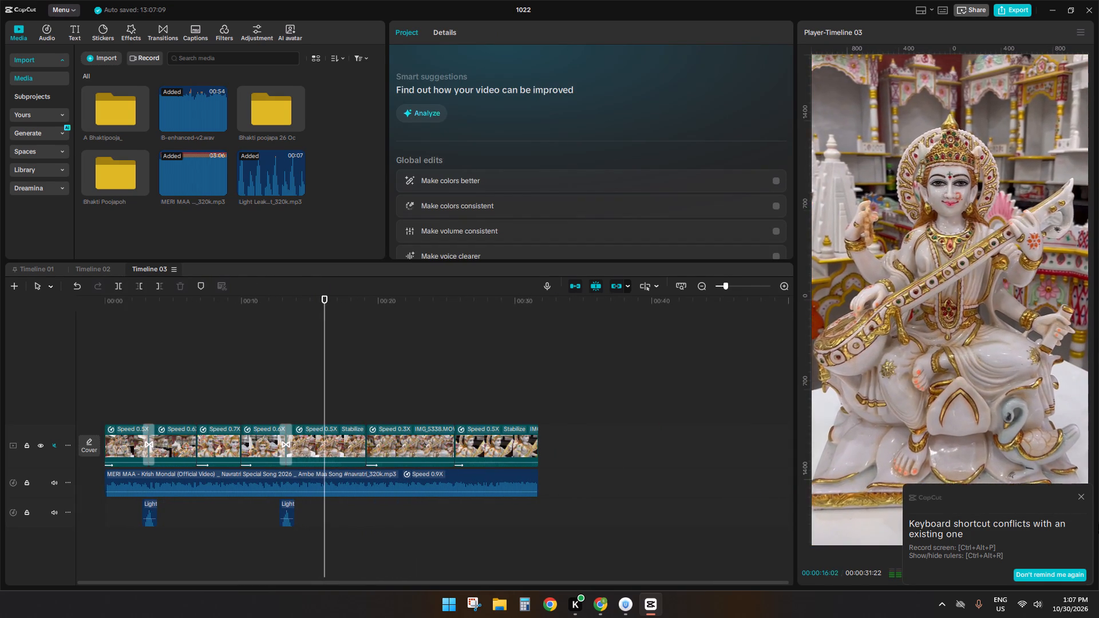
left_click(1083, 493)
left_click(1083, 494)
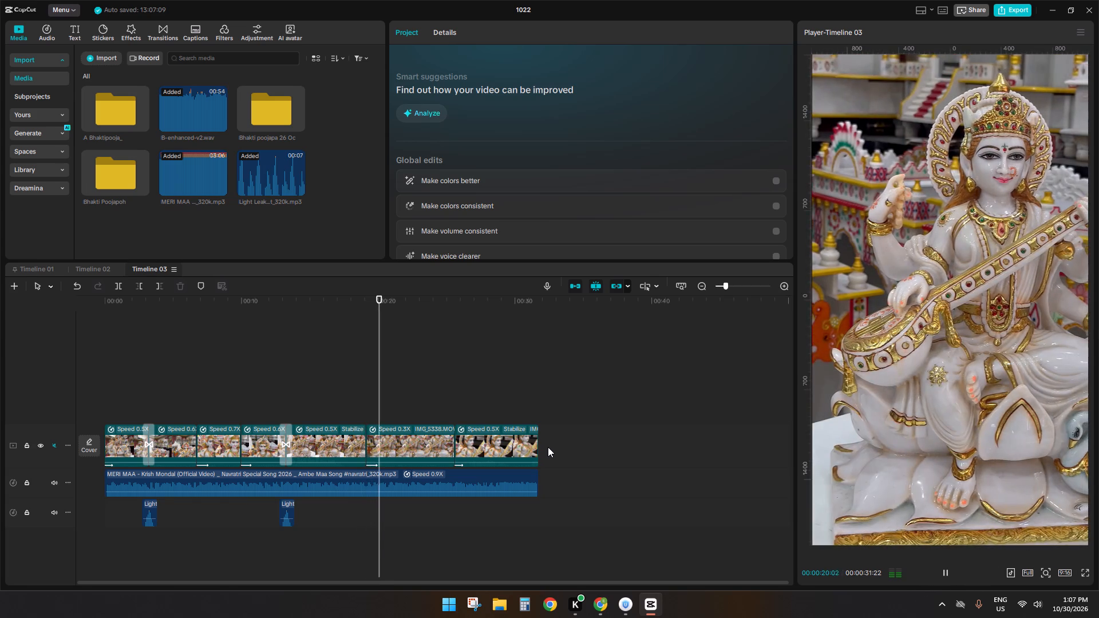
key("space")
Select all the video clips on the main track and set their Stabilize level to Most stable.
left_click_drag(556, 446, 101, 437)
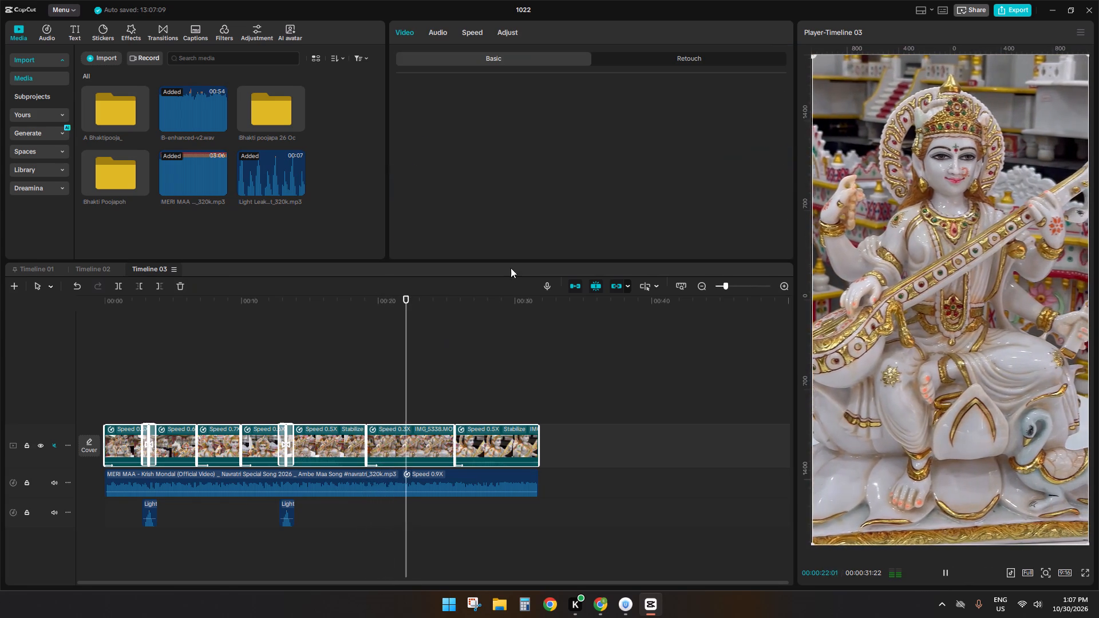
scroll(445, 214, "down", 1)
left_click(435, 214)
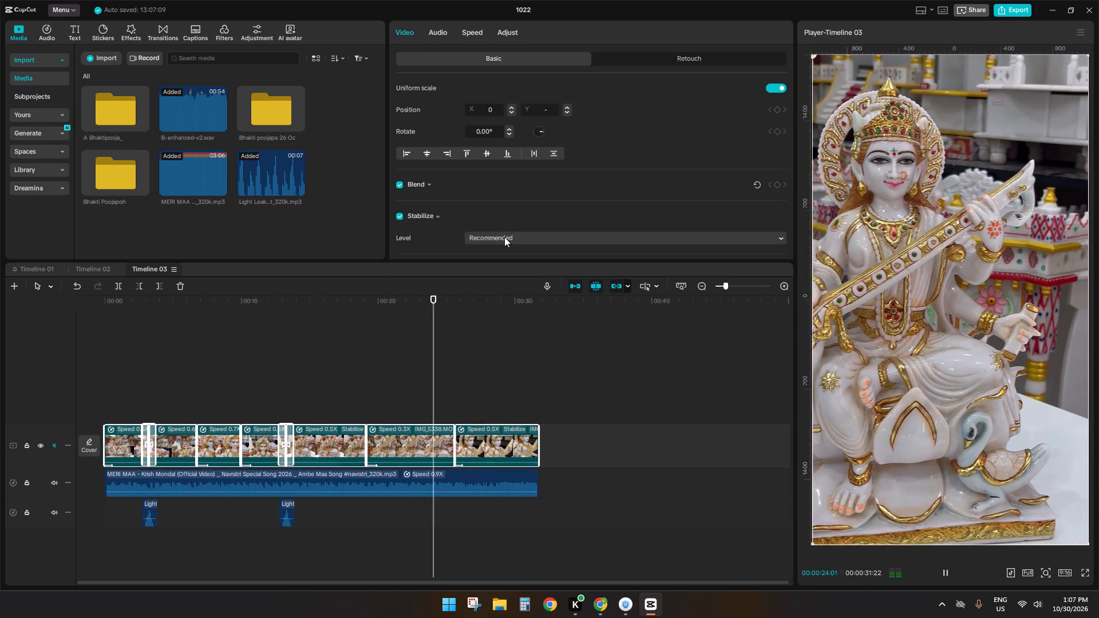
left_click(504, 237)
left_click(509, 291)
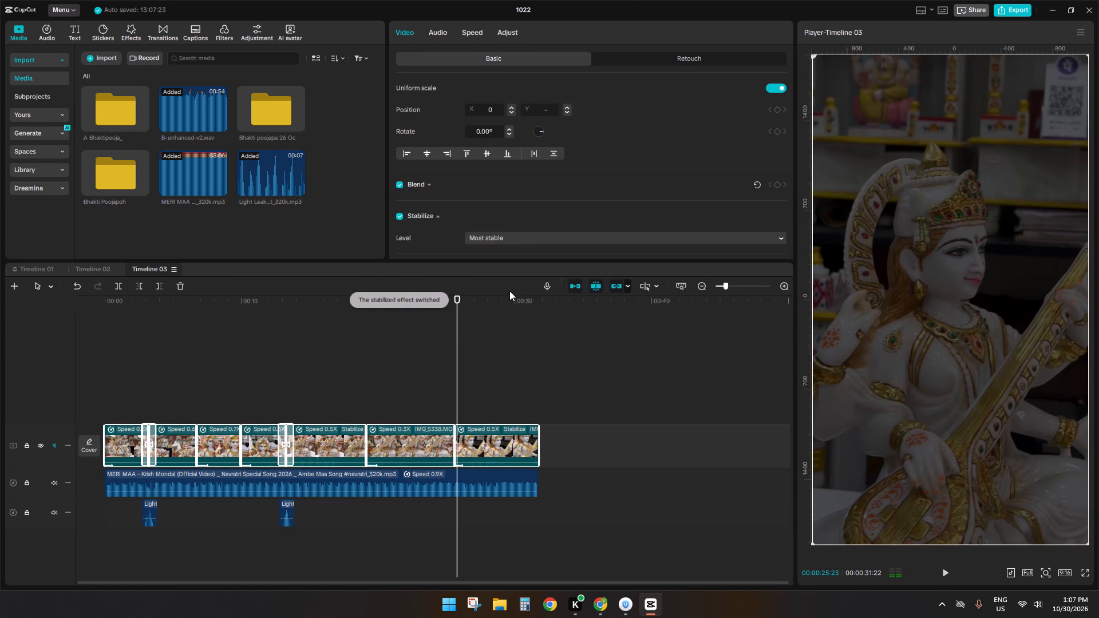
Play Timeline 03 from the start and review the first clip around its transition.
left_click(272, 360)
left_click_drag(272, 360, 0, 371)
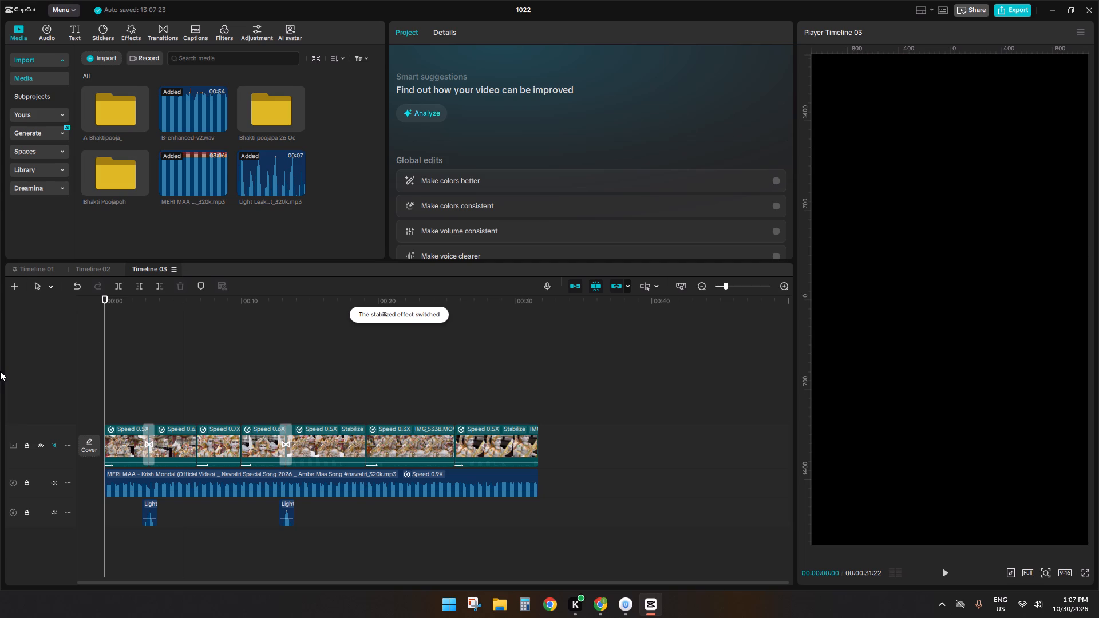
key("space")
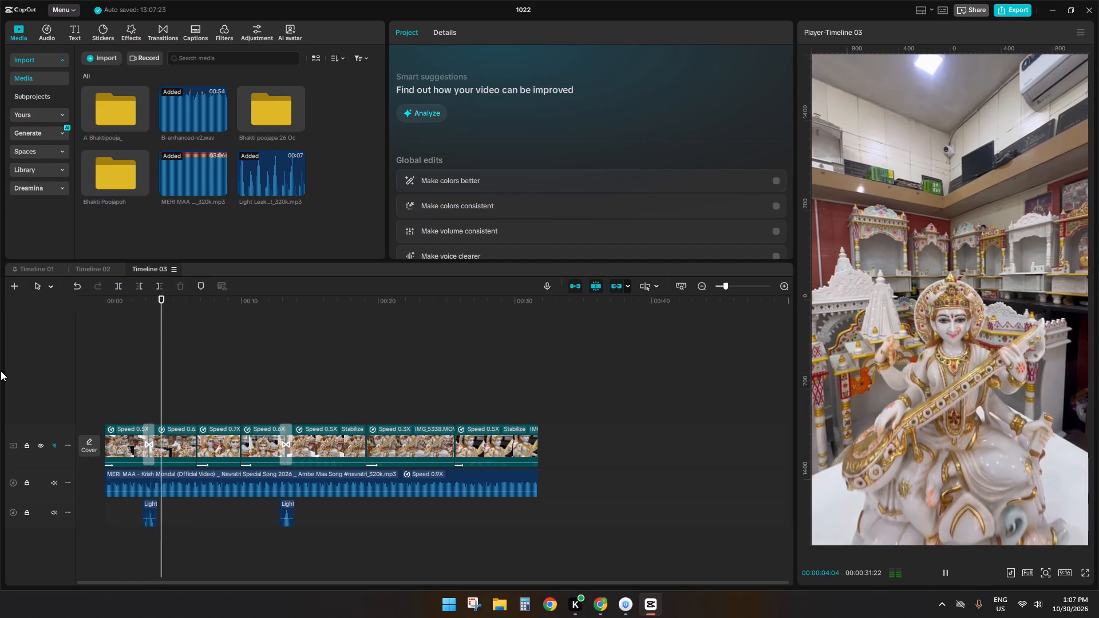
left_click(143, 379)
left_click_drag(143, 379, 124, 384)
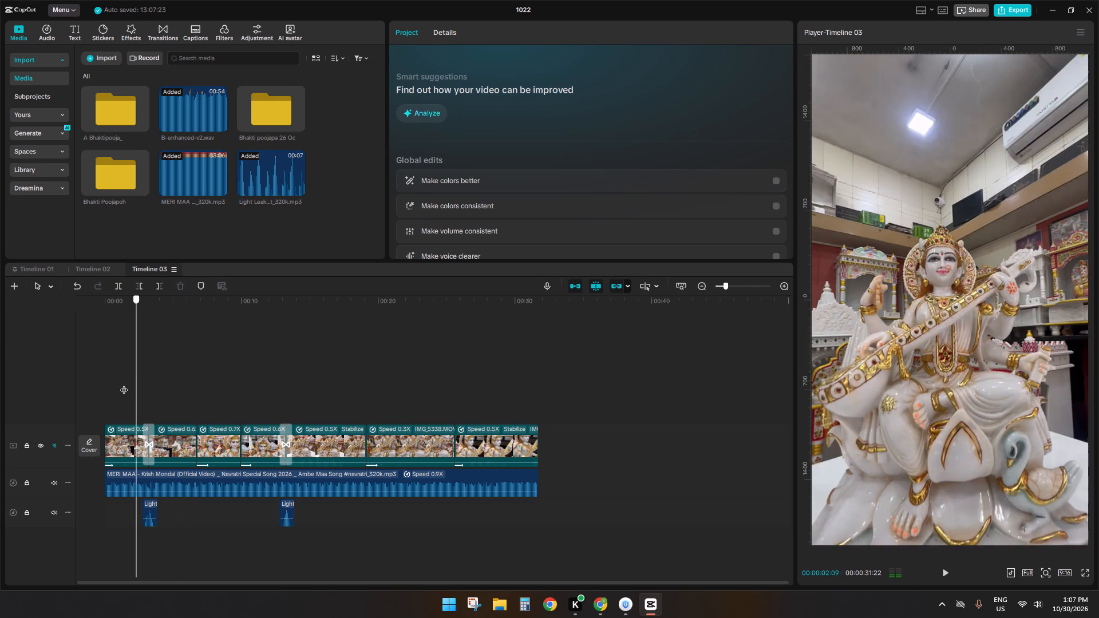
left_click_drag(124, 384, 121, 385)
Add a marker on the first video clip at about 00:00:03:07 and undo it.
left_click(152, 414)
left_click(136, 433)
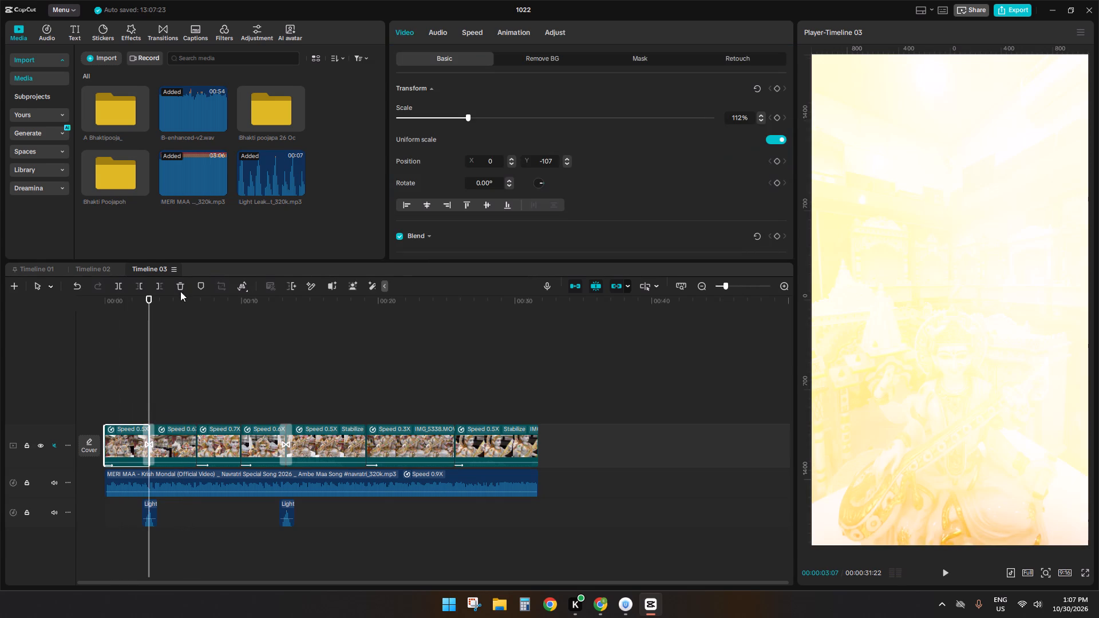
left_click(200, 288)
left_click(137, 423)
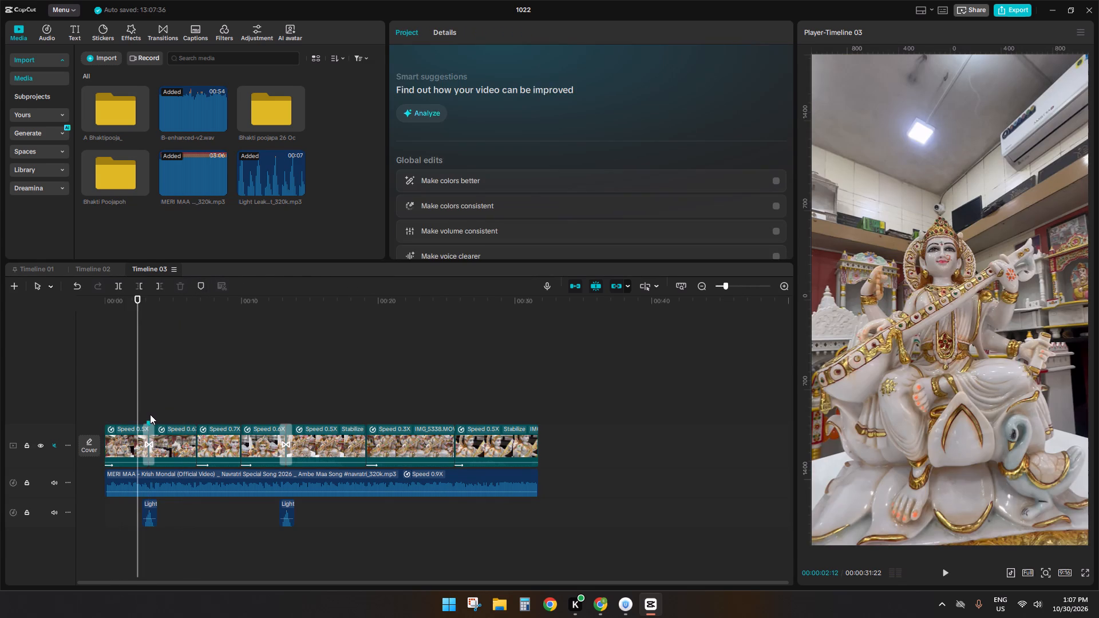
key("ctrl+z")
Add a timeline marker in the middle of the first transition, at about 00:00:03:07.
left_click(146, 404)
left_click(202, 285)
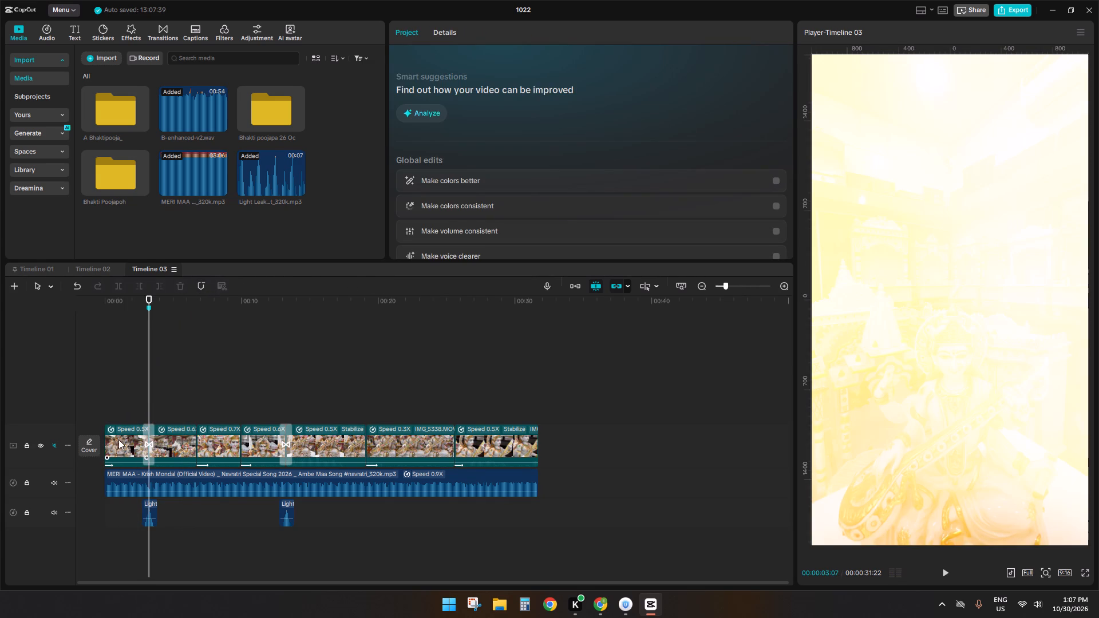
Slow the first video clip down to about 0.3x speed.
left_click(118, 441)
left_click(475, 33)
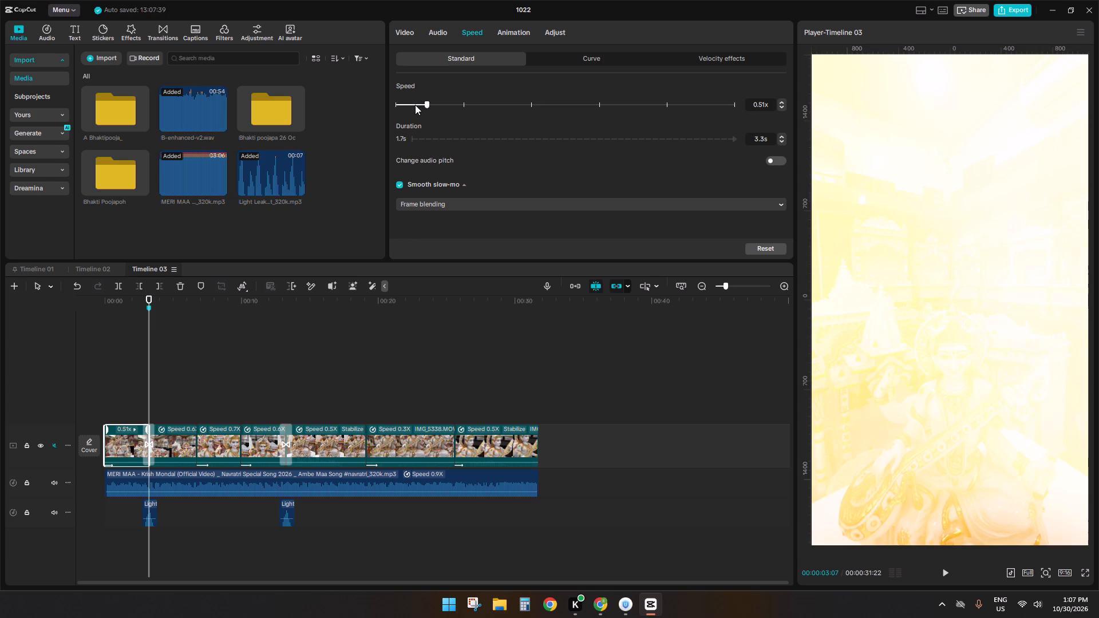
left_click(414, 105)
Split the slowed first clip at the 00:00:03:07 marker and delete the part after it.
left_click_drag(171, 402, 156, 403)
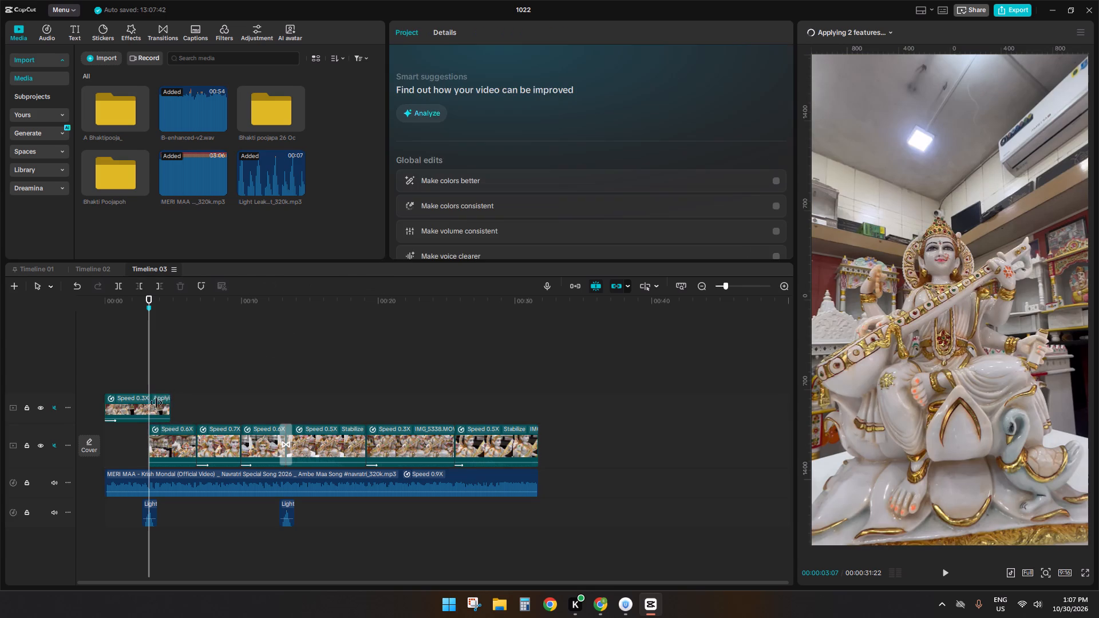
left_click_drag(156, 403, 152, 404)
left_click(152, 404)
key("s")
key("d")
Move the trimmed 0.3x opening clip back down onto the main video track, ahead of the other clips.
left_click_drag(133, 401, 133, 426)
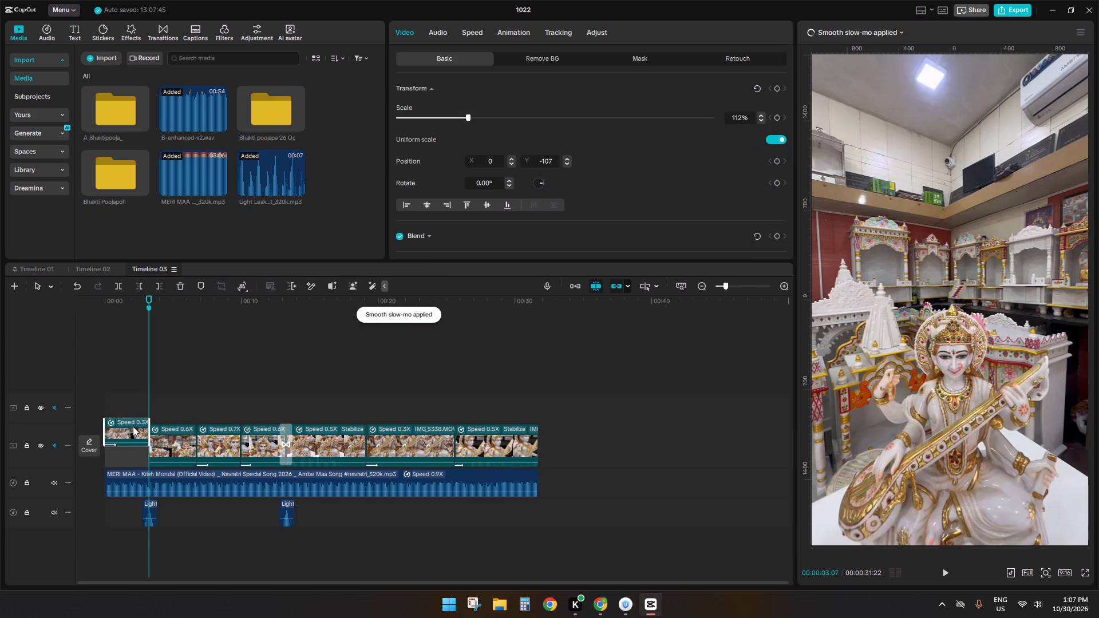
left_click_drag(133, 426, 133, 428)
Apply the favourite Light Flare transition after the opening clip and at the existing transition around 00:00:13, accepting duplicate frames.
left_click(164, 33)
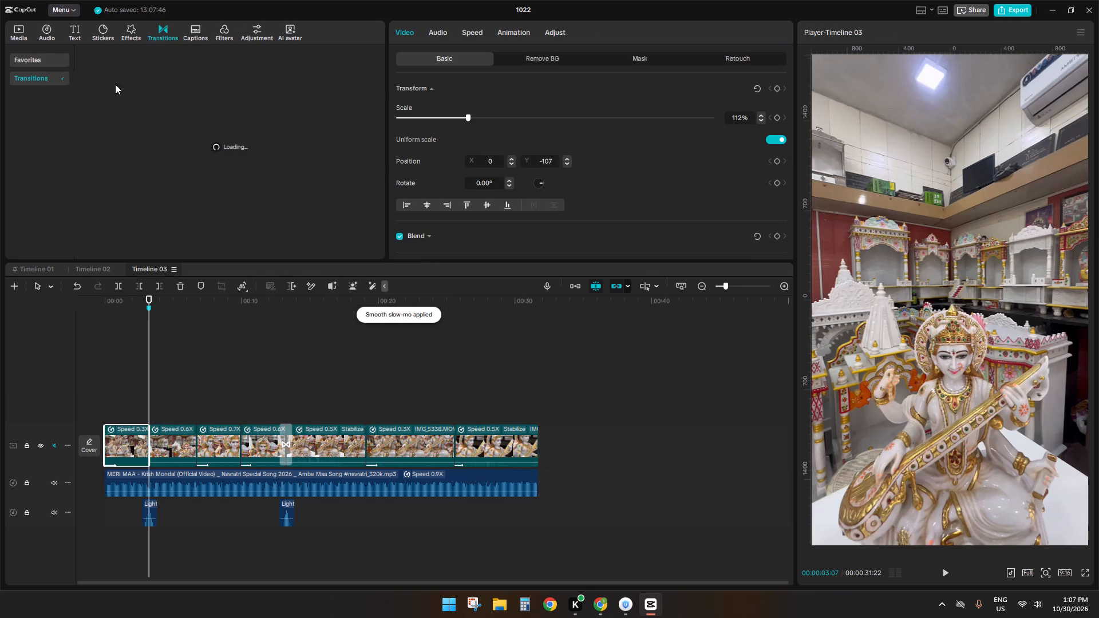
left_click(32, 60)
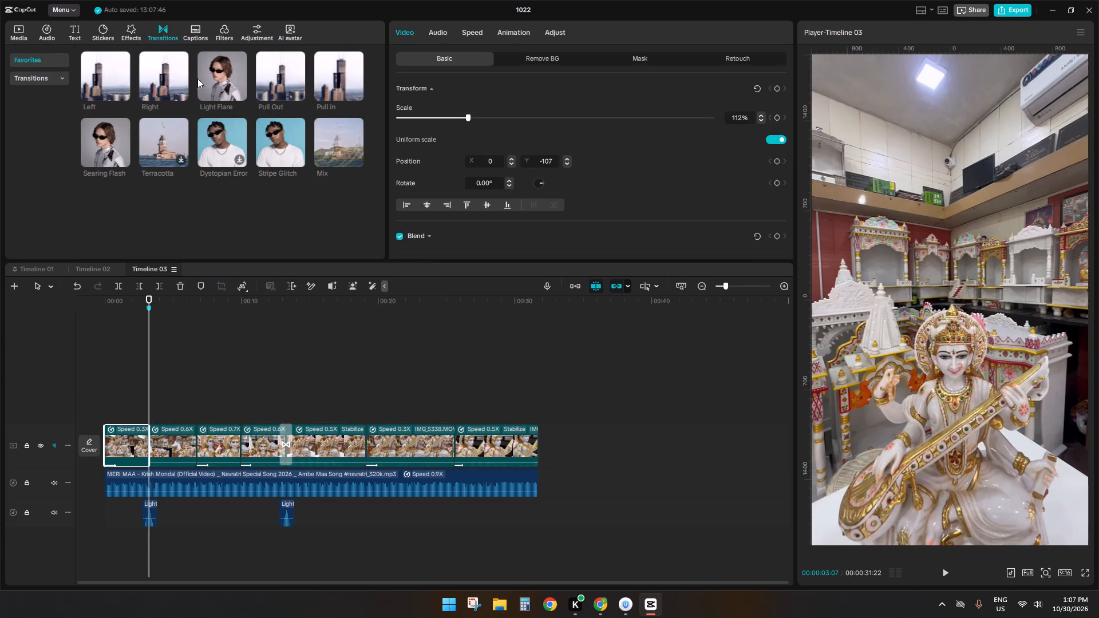
left_click_drag(222, 77, 145, 442)
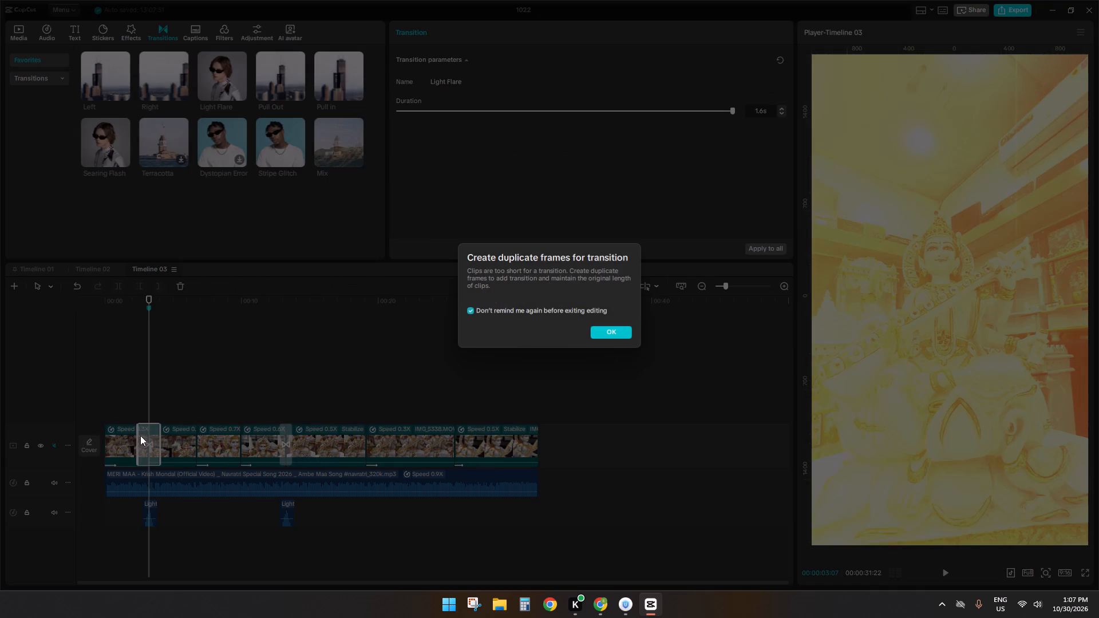
left_click(608, 338)
left_click_drag(219, 70, 278, 396)
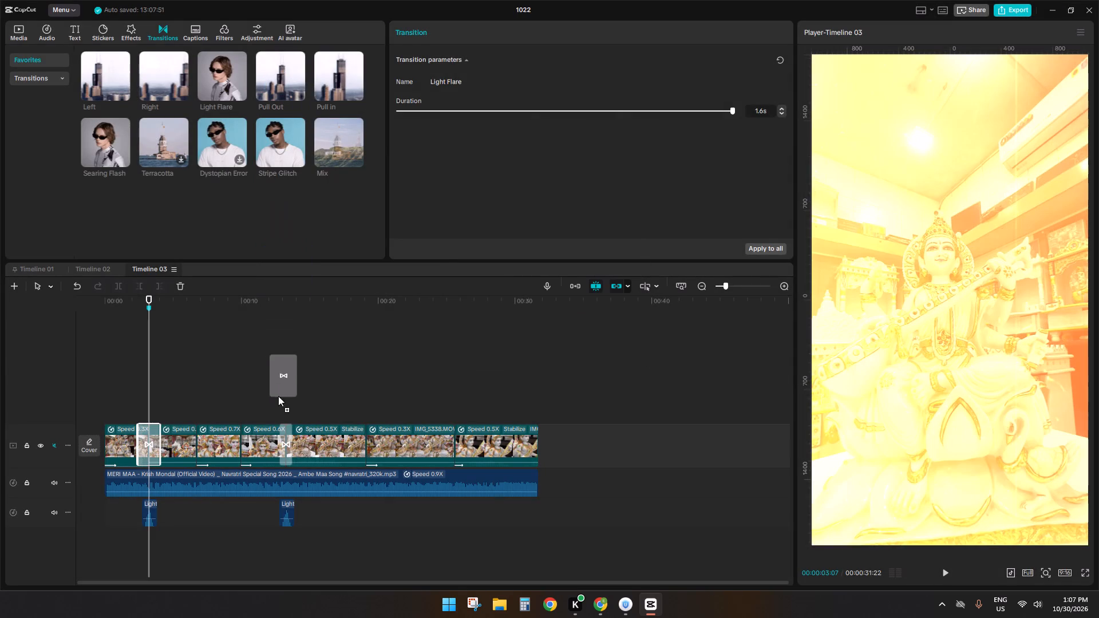
left_click_drag(278, 396, 280, 435)
Play back the opening of Timeline 03 to review the new transition with its light-leak sound, and return to the start.
left_click(128, 399)
key("space")
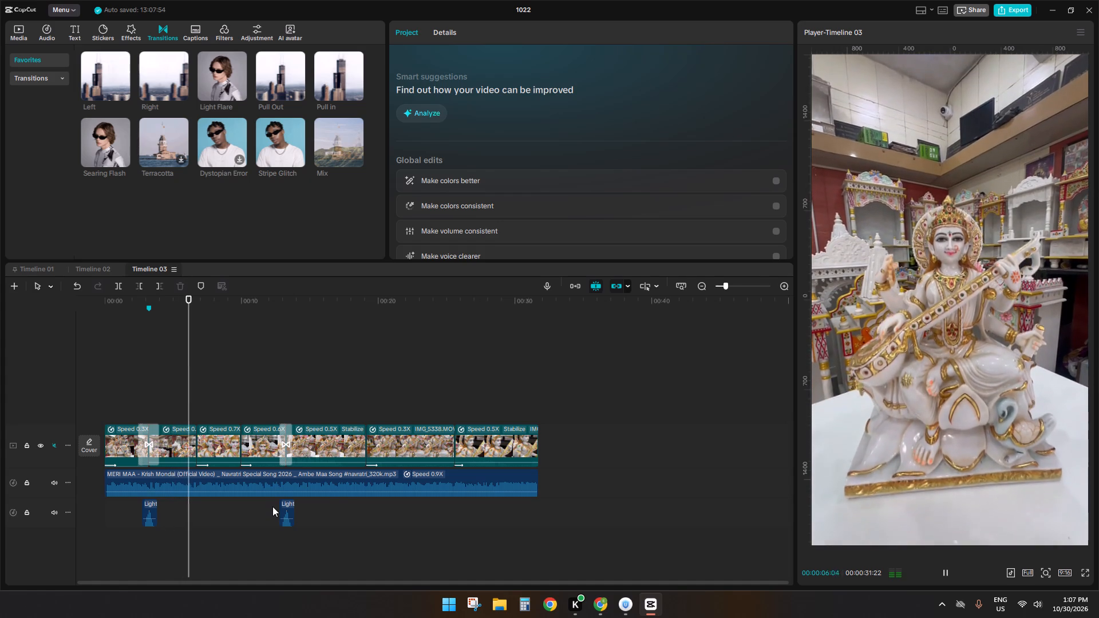
left_click(110, 395)
left_click_drag(110, 395, 66, 397)
key("space")
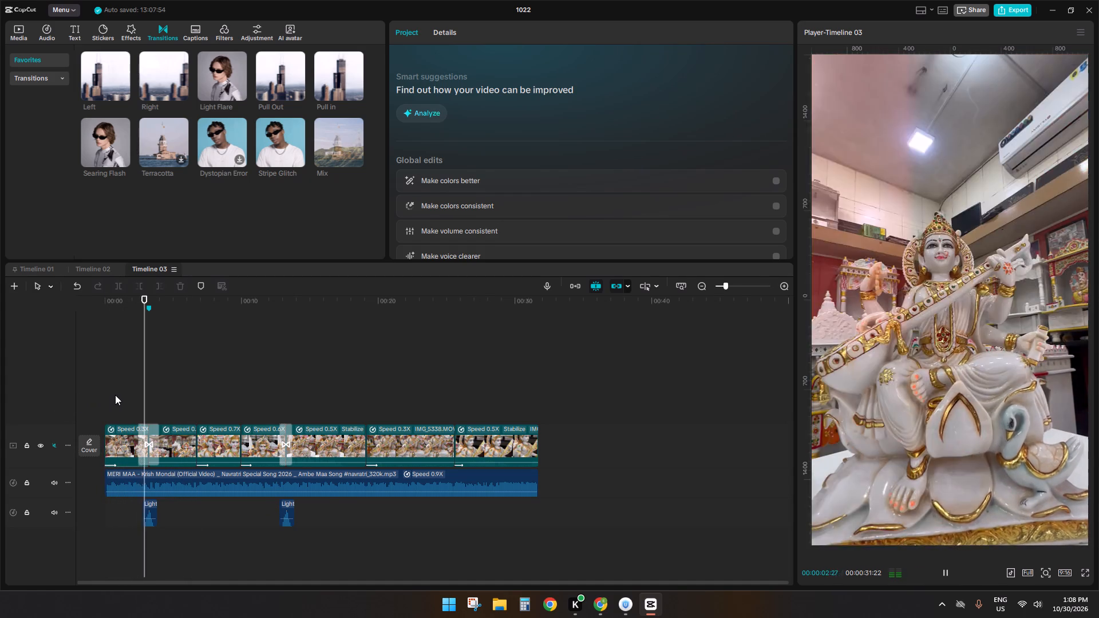
left_click(192, 398)
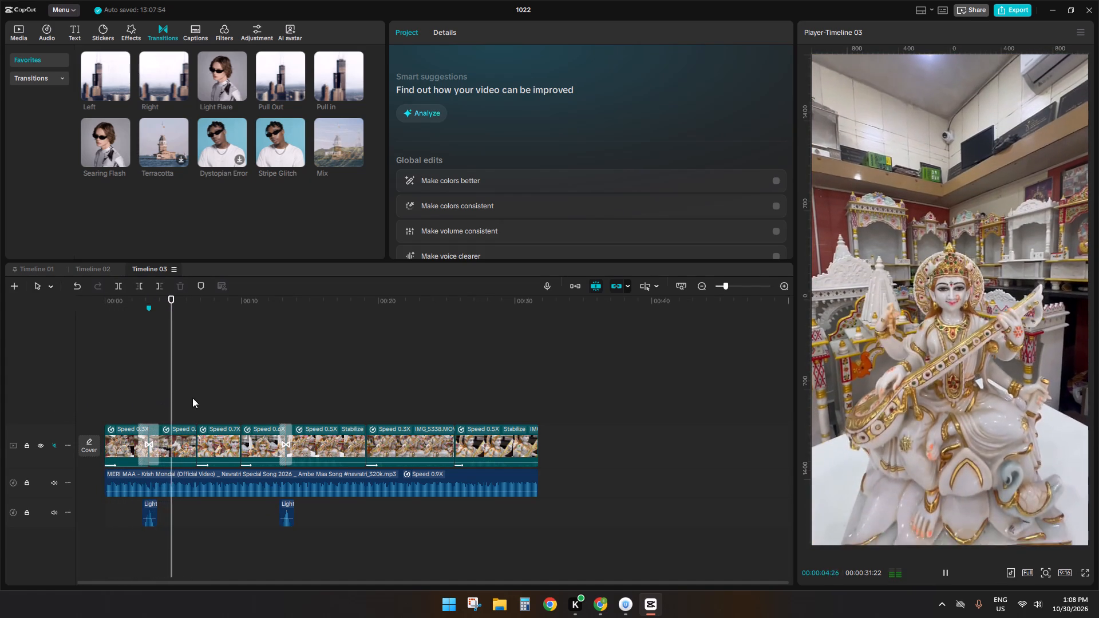
left_click_drag(192, 398, 1, 412)
Export Timeline 03 under the name 1022 at 1080P resolution and close the export window when it finishes.
left_click(1024, 11)
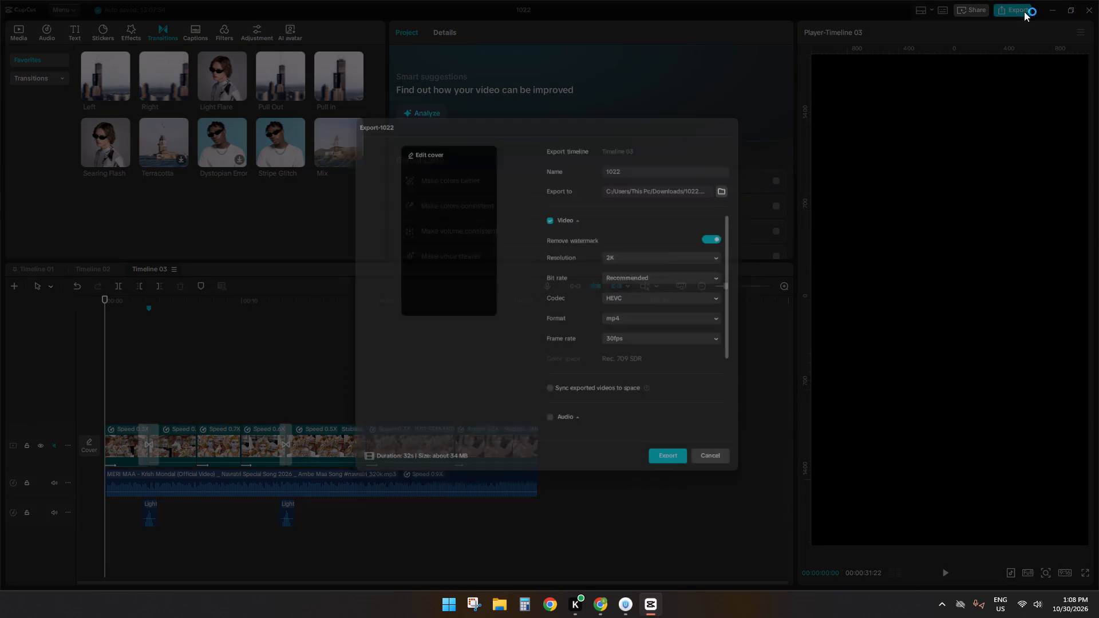
left_click(643, 256)
left_click(640, 318)
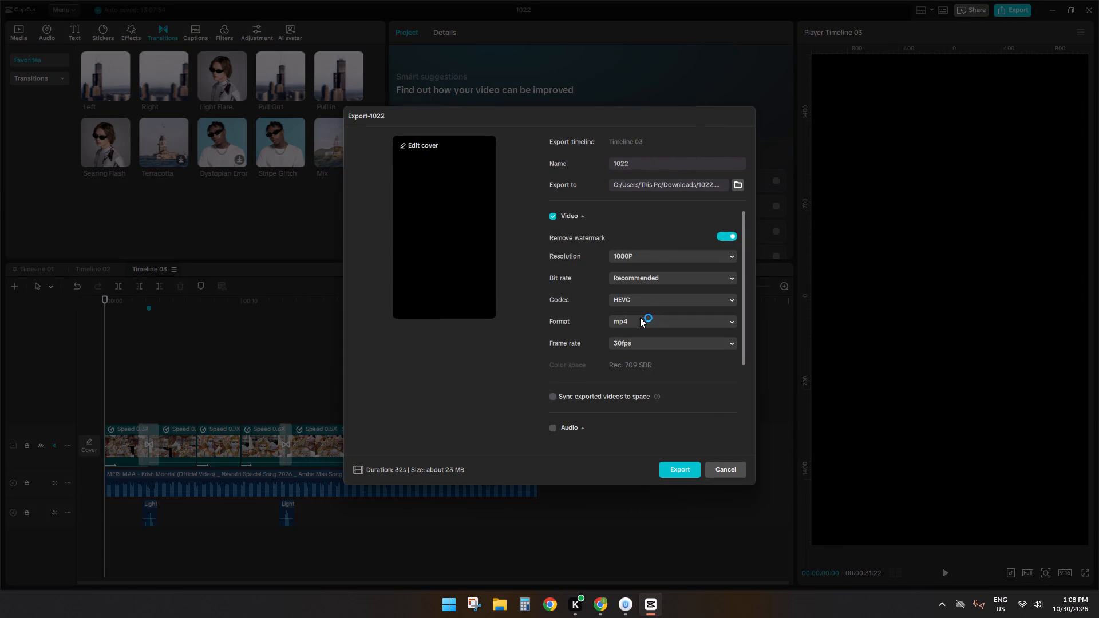
left_click(693, 468)
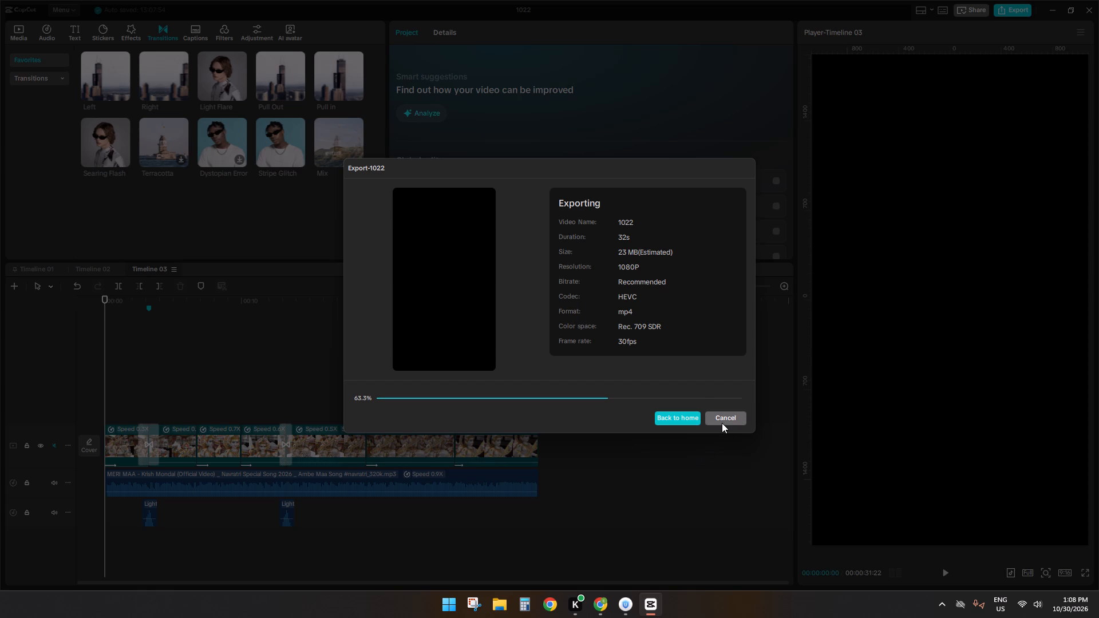
left_click(725, 463)
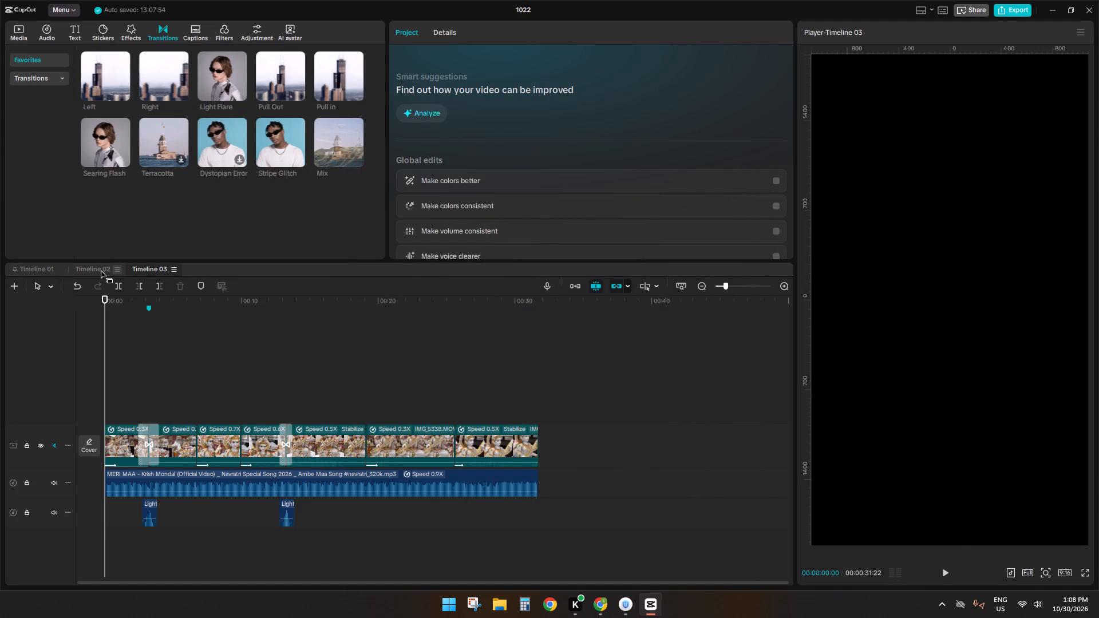
Switch to Timeline 02.
left_click(100, 269)
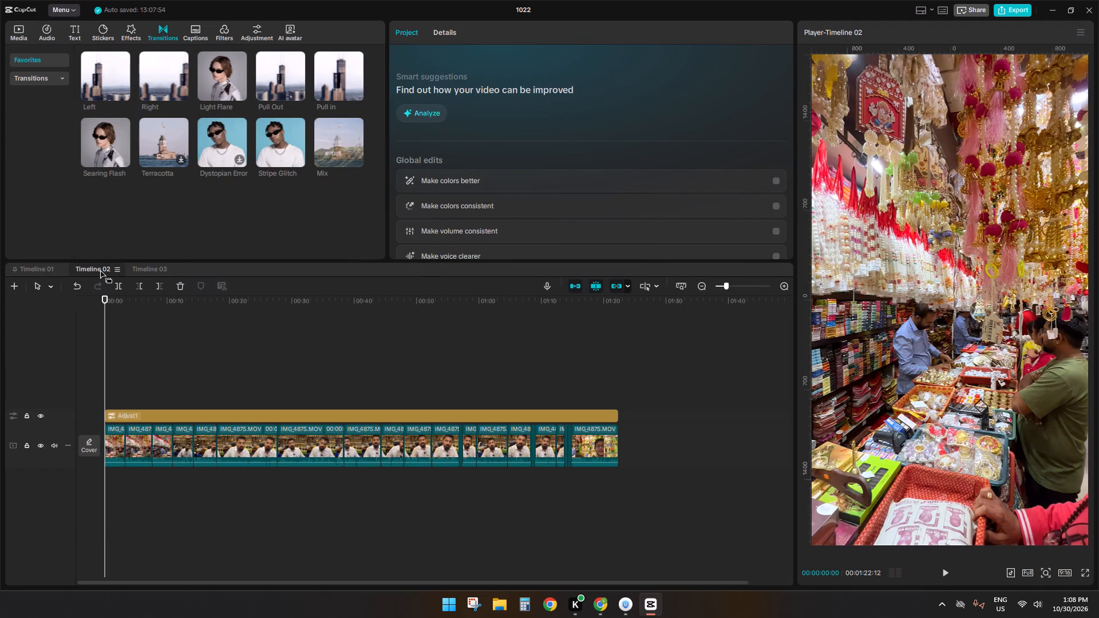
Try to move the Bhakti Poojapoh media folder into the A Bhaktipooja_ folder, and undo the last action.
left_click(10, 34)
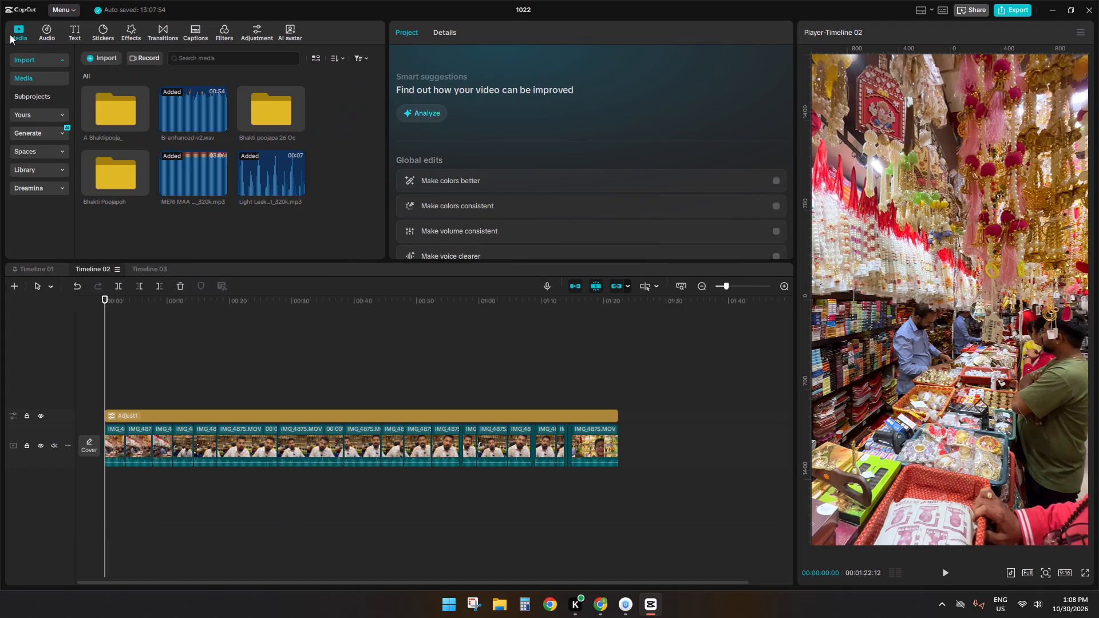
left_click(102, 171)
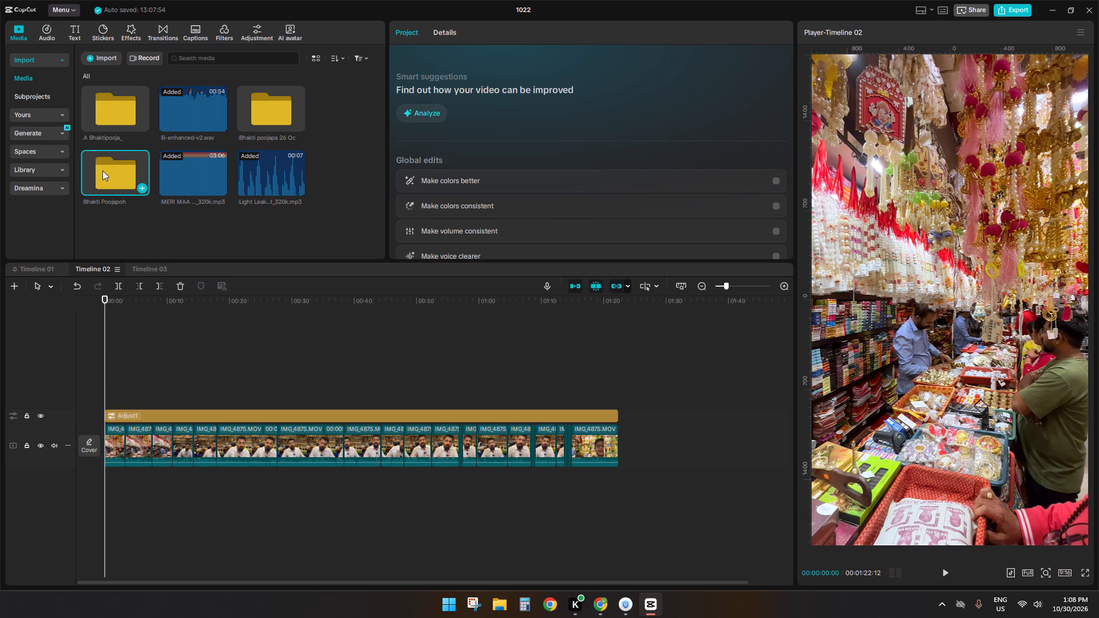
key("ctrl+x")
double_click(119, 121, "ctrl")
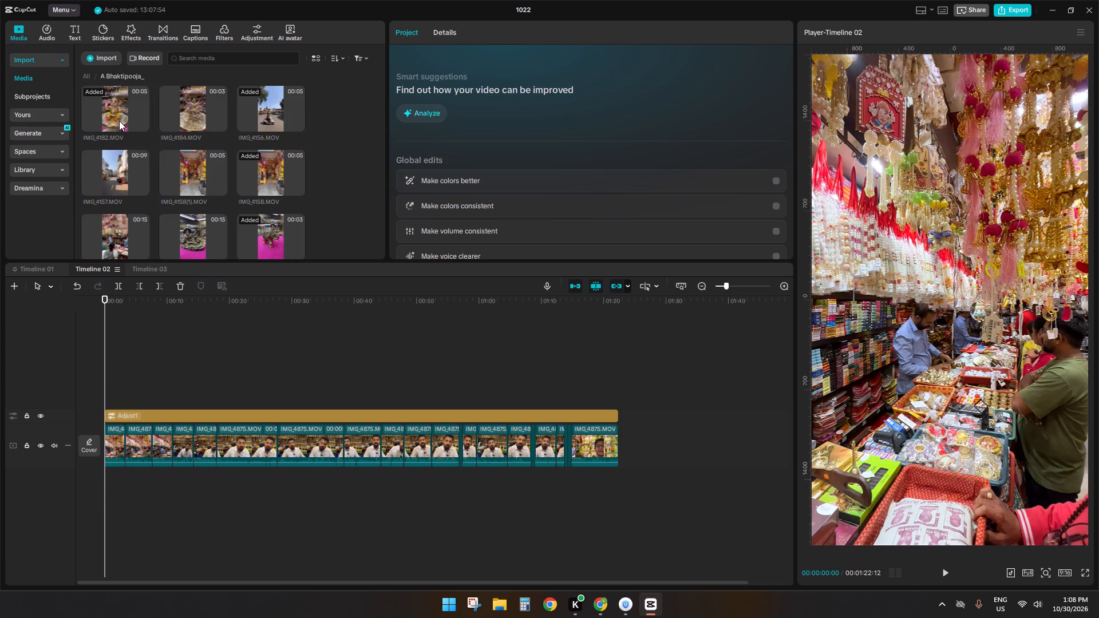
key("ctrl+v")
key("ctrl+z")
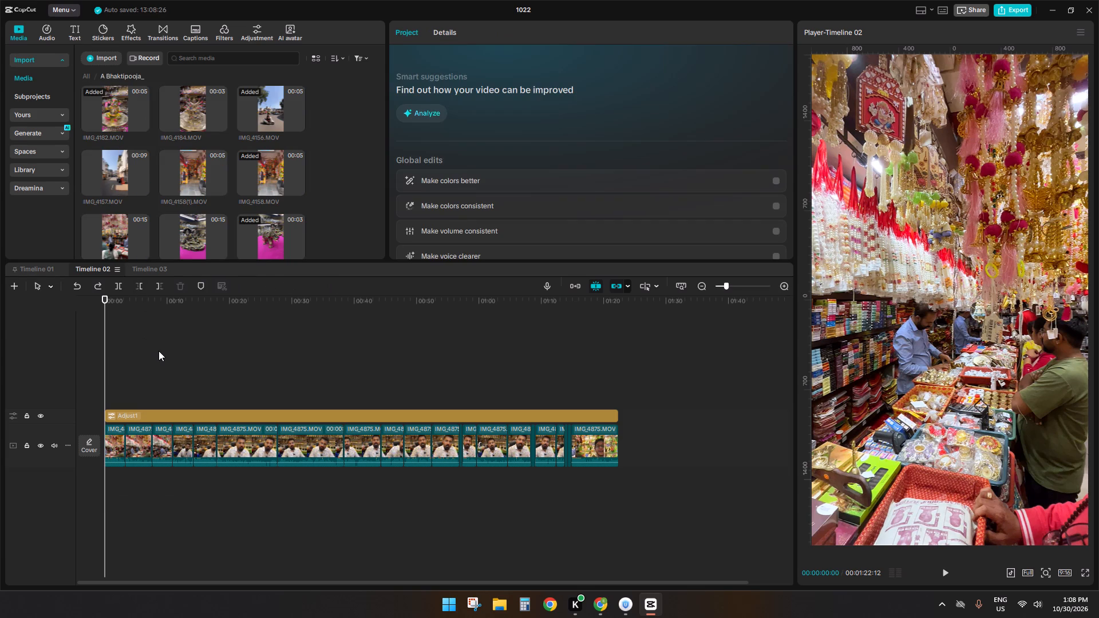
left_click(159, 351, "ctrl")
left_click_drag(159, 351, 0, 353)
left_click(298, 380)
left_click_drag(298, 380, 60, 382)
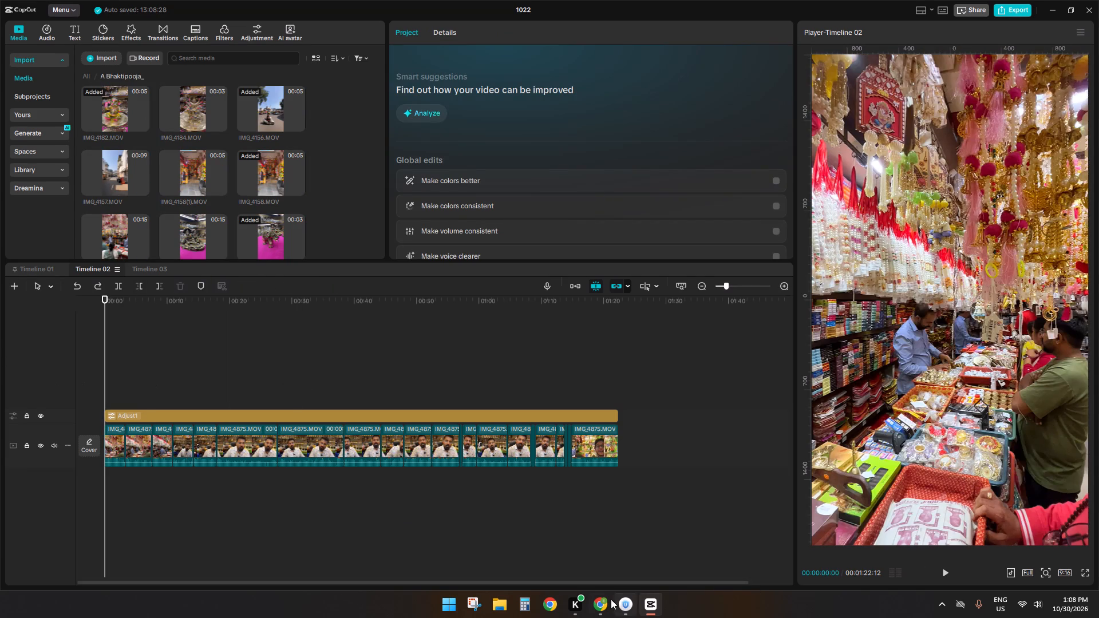
Switch to Google Chrome and close the YouTube Video Downloader window.
left_click(603, 601)
left_click(1092, 2)
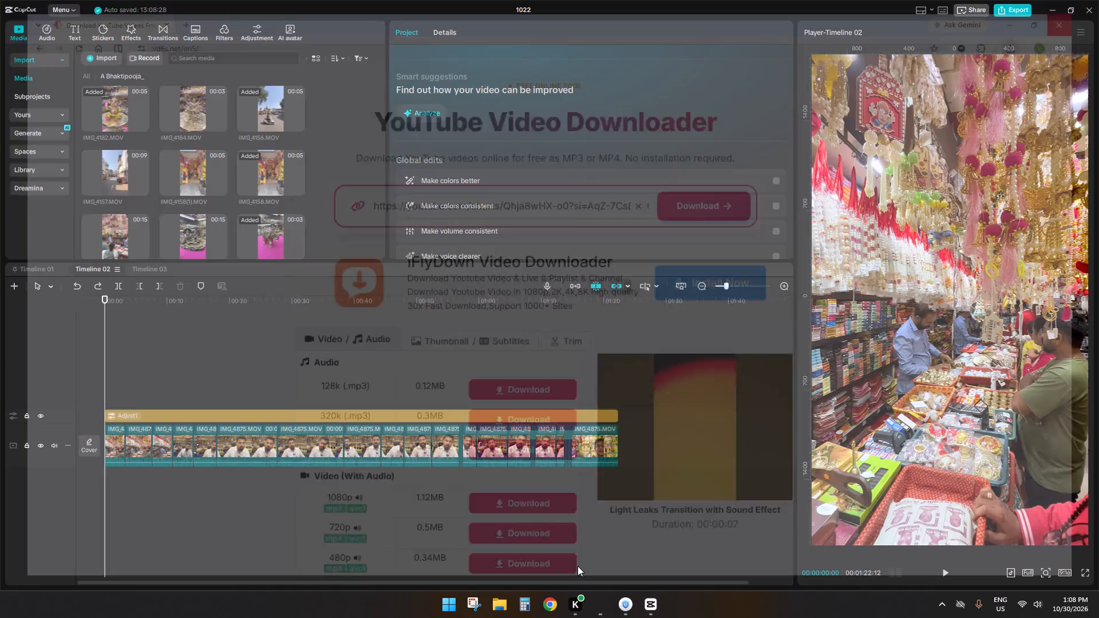
Open the Downloads folder in File Explorer.
left_click(508, 603)
left_click(36, 180)
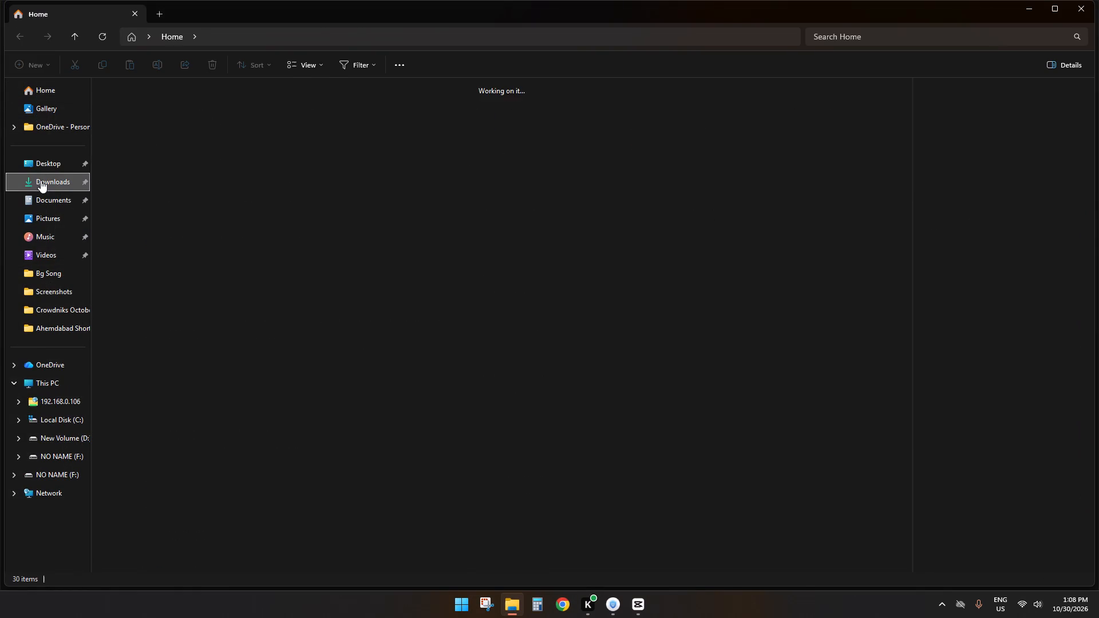
Close the File Explorer window and open Google Chrome with the Editor profile.
left_click(1083, 11)
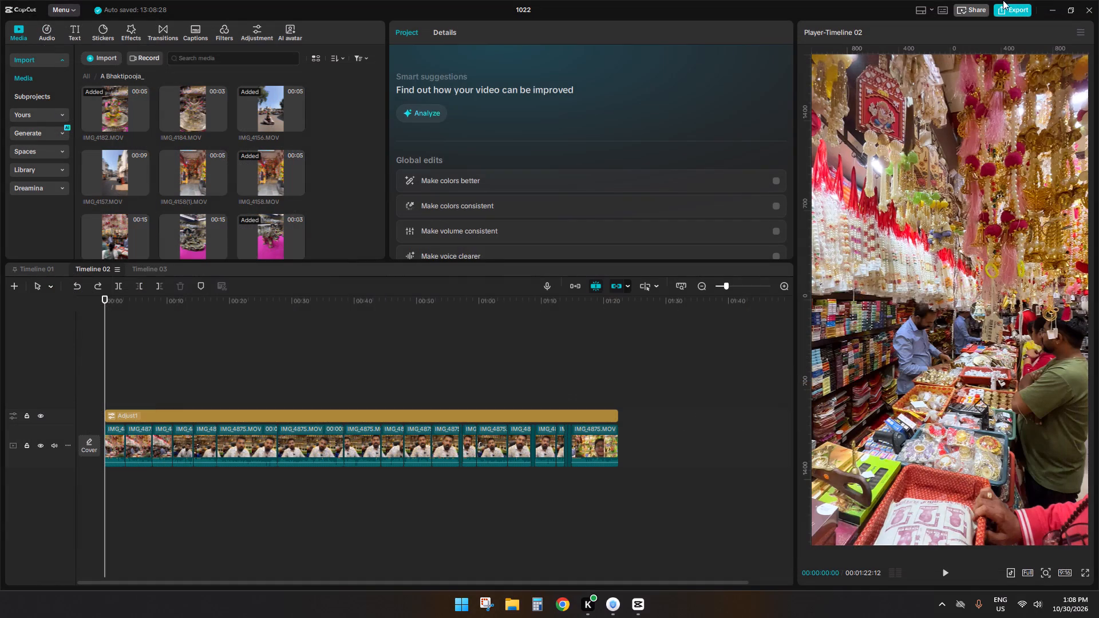
left_click(565, 604)
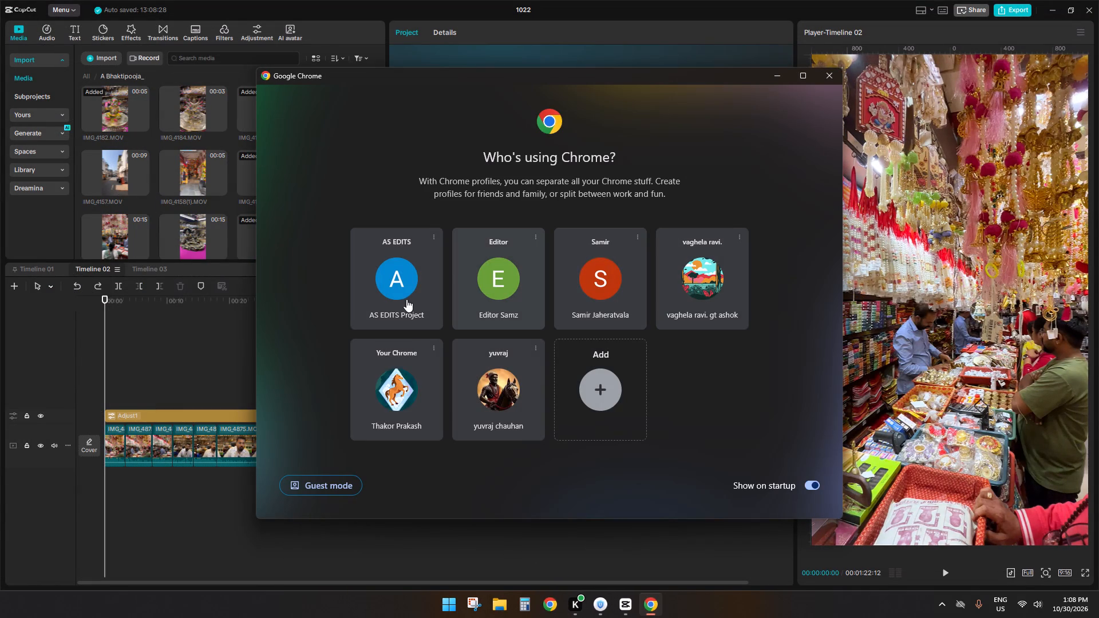
left_click(504, 297)
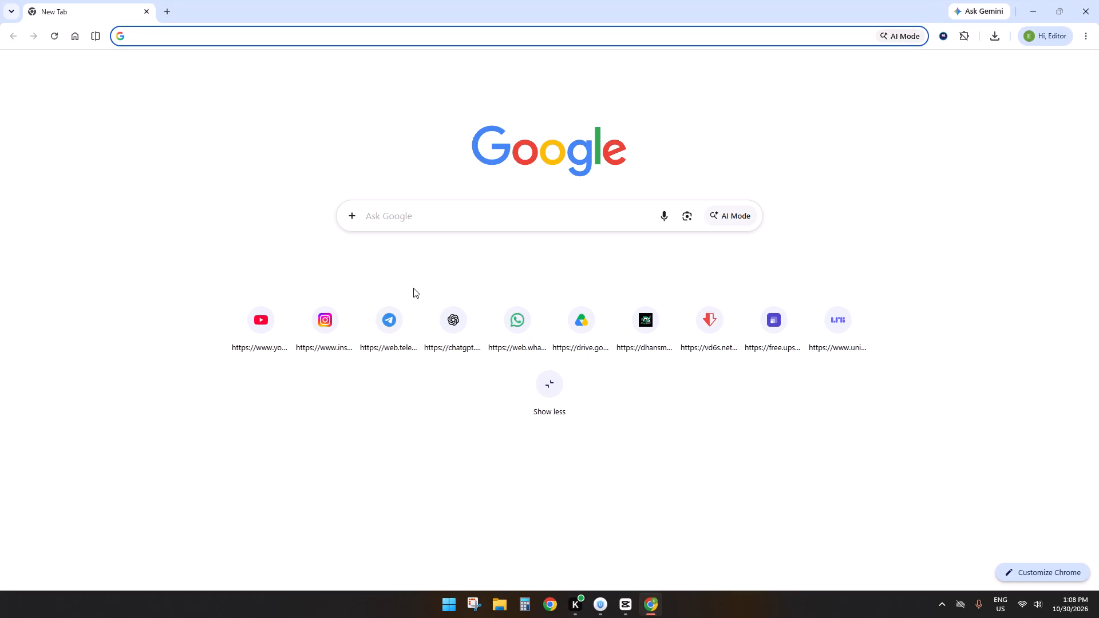
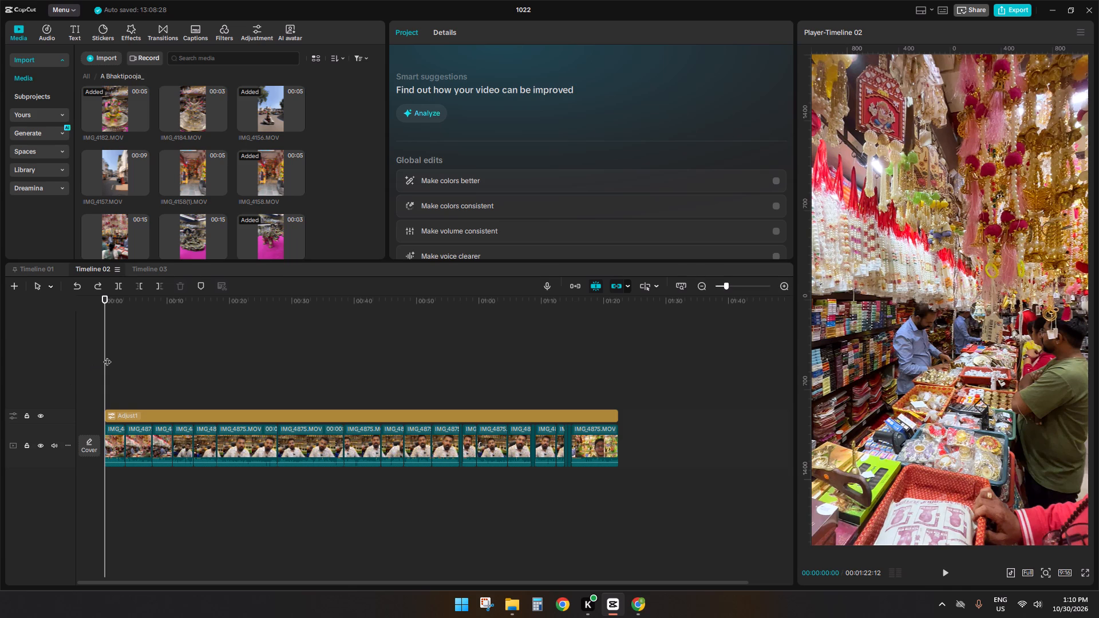
Switch to File Explorer and check the files in the Downloads folder.
left_click(503, 617)
left_click(209, 67)
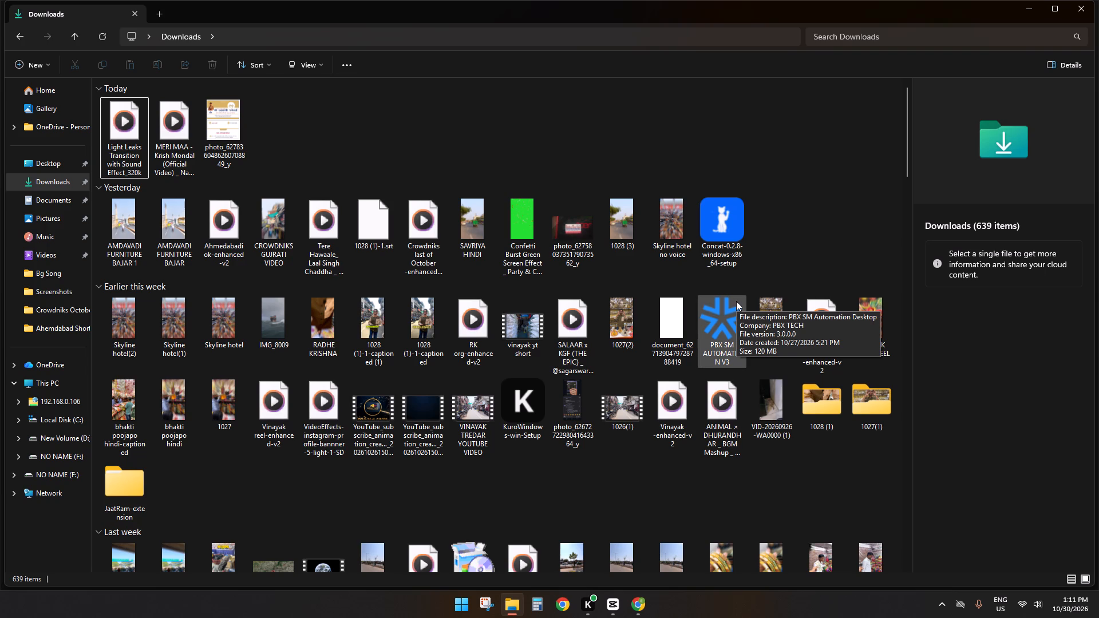
Return to CapCut, open Timeline 03 and unmute its main video track.
left_click(615, 608)
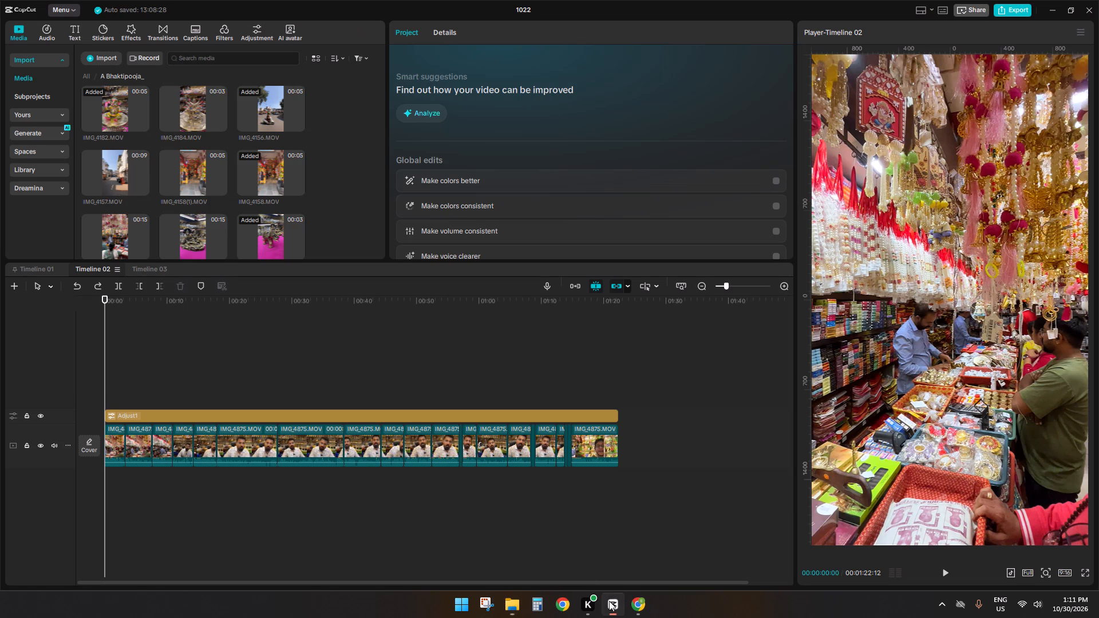
left_click(155, 268)
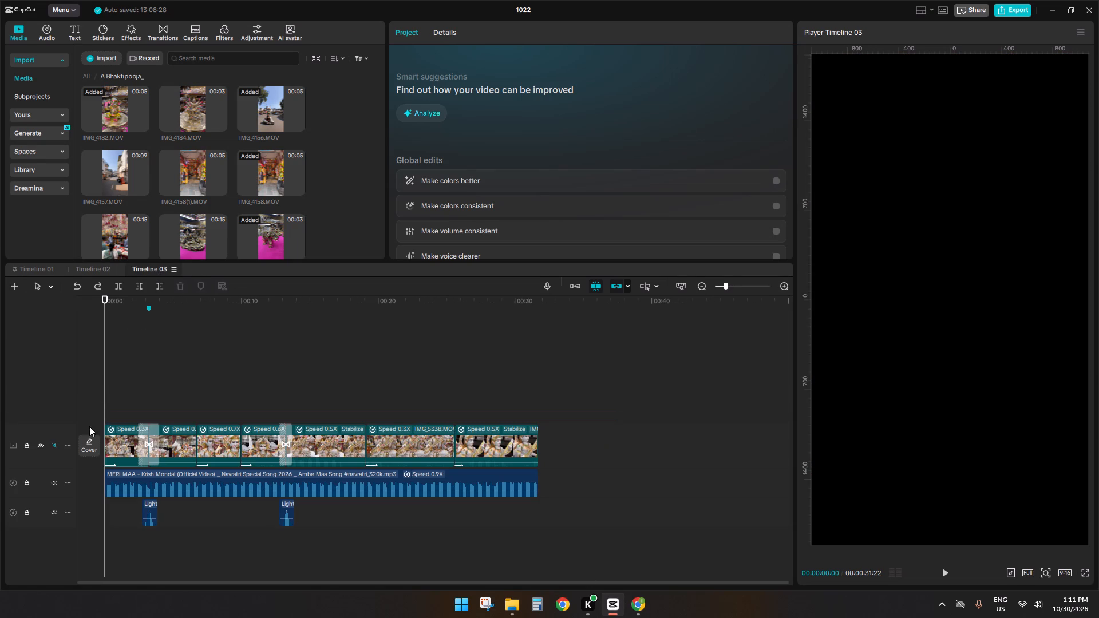
left_click(55, 447)
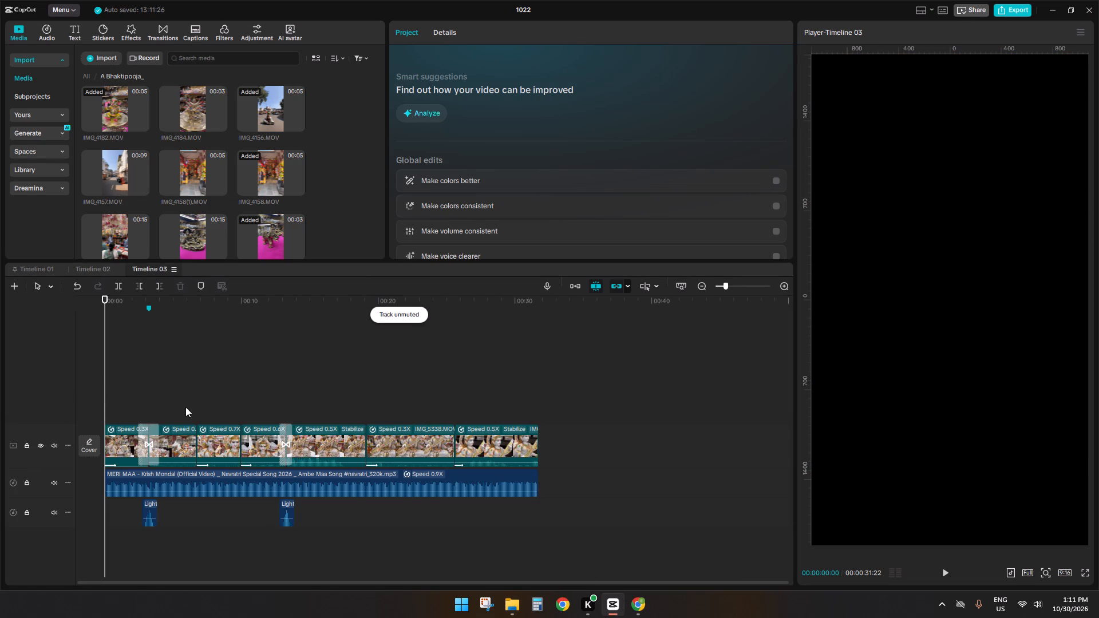
Select all video clips on Timeline 03's main track and lower their volume all the way down.
left_click(185, 407)
left_click_drag(185, 407, 100, 416)
left_click_drag(131, 421, 429, 447)
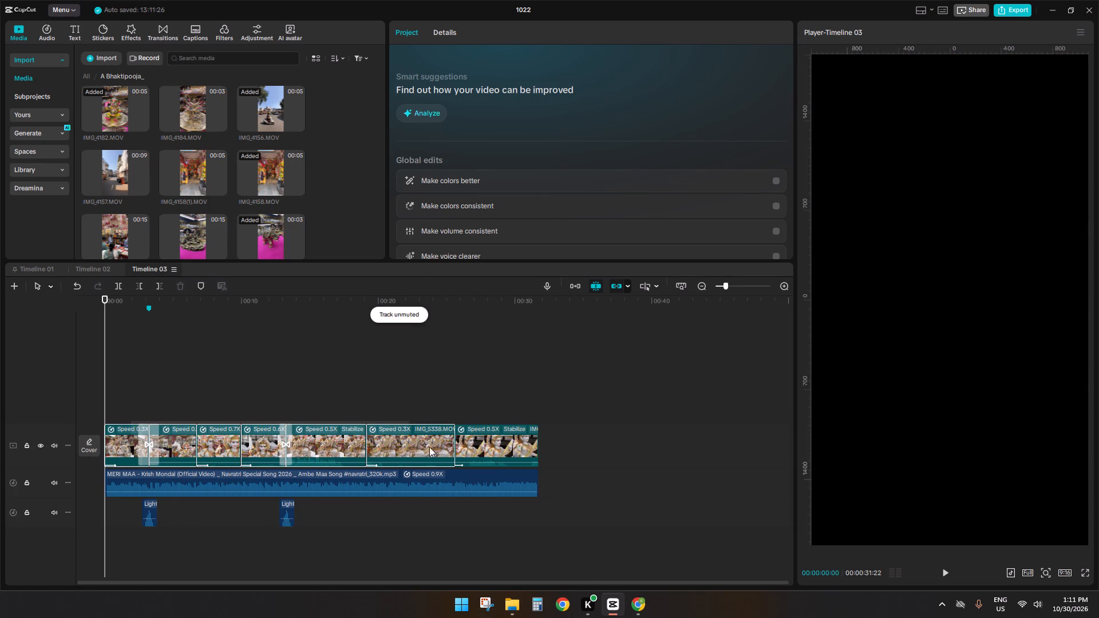
left_click_drag(429, 447, 509, 456)
left_click(430, 25)
left_click_drag(580, 120, 407, 104)
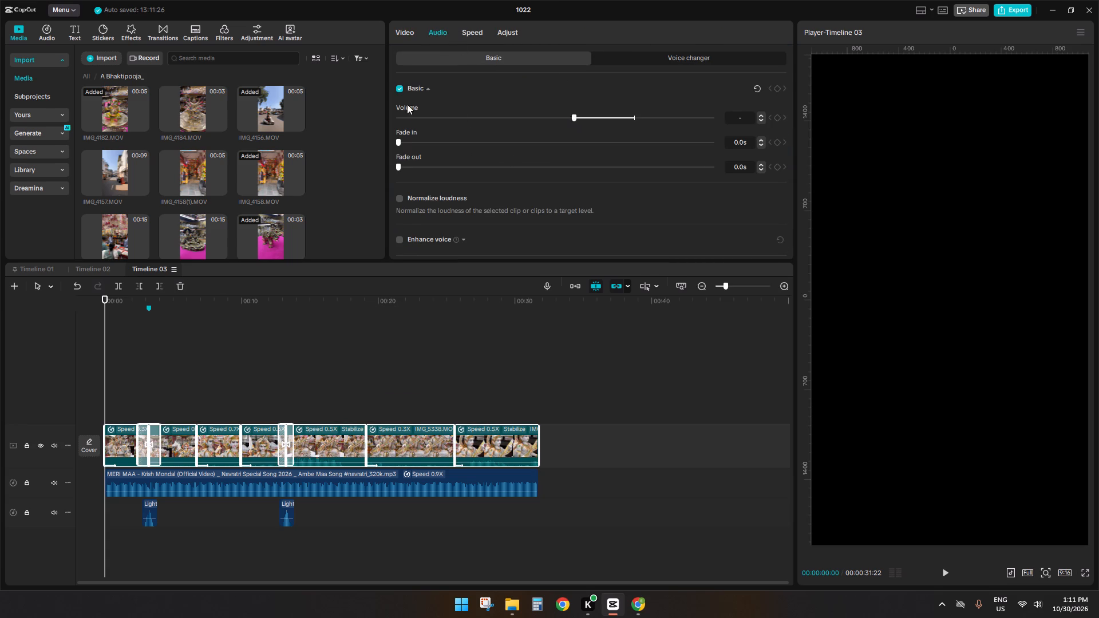
left_click_drag(407, 104, 88, 102)
Export Timeline 03 as 1022 to the Downloads folder in 1080P, HEVC, mp4 at 30fps.
left_click(1019, 8)
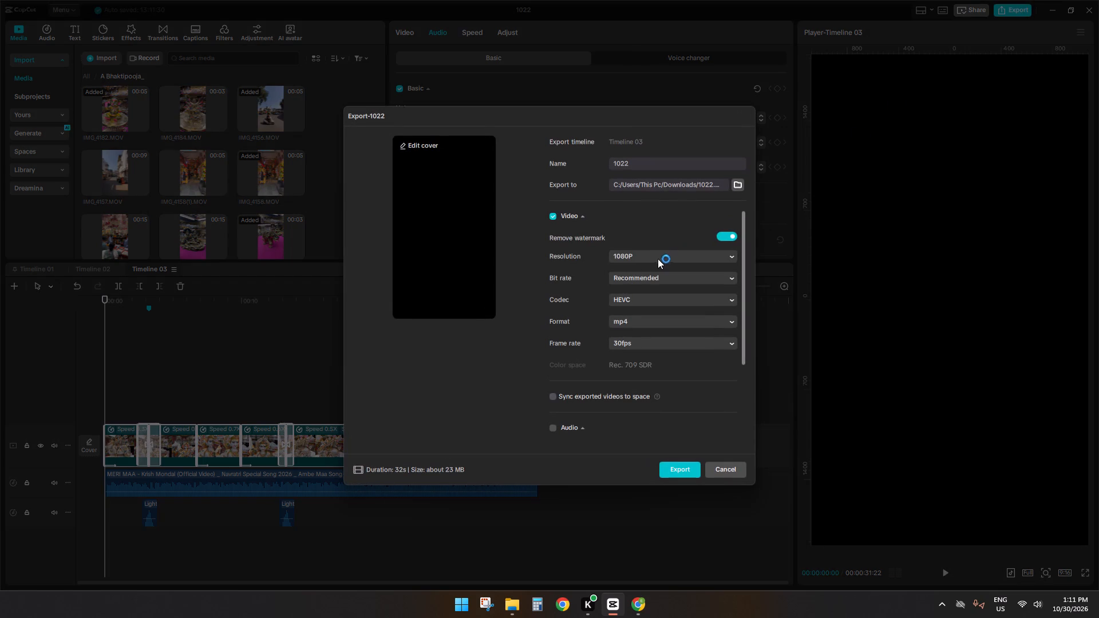
left_click(675, 465)
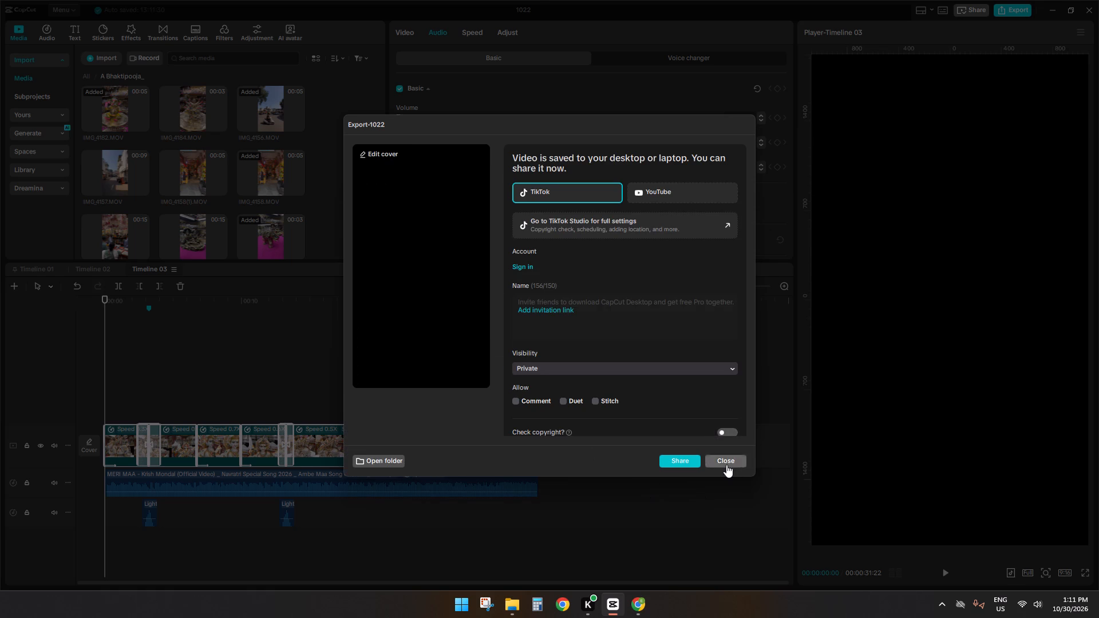
Dismiss the completed export window and switch from Timeline 03 to Timeline 02.
left_click(726, 465)
left_click(94, 271)
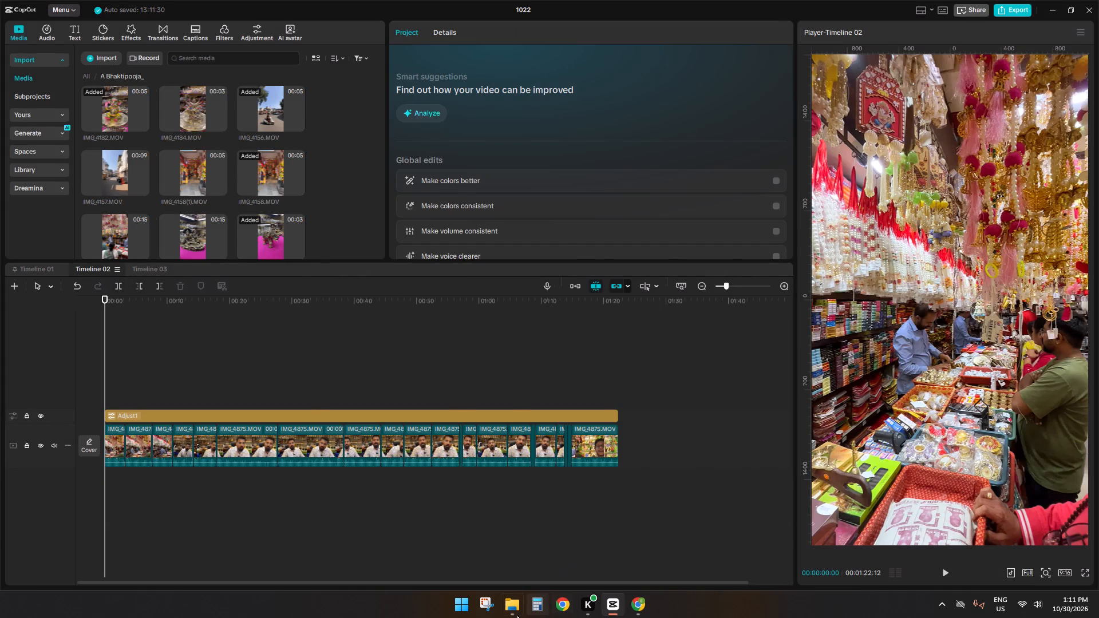
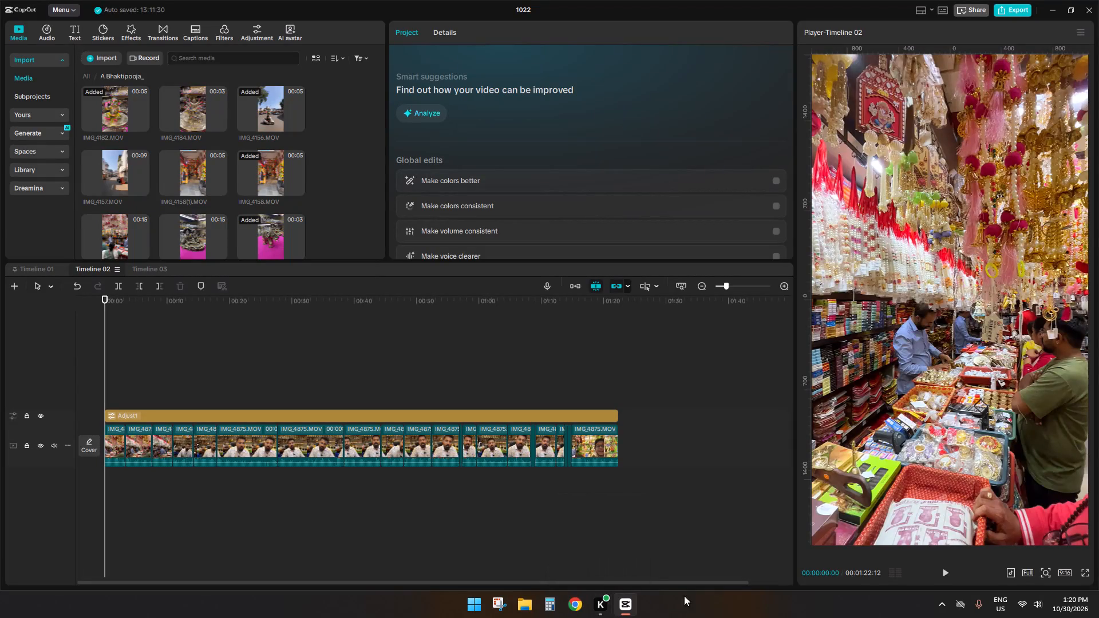
Open Google Chrome with the Editor profile.
left_click(562, 603)
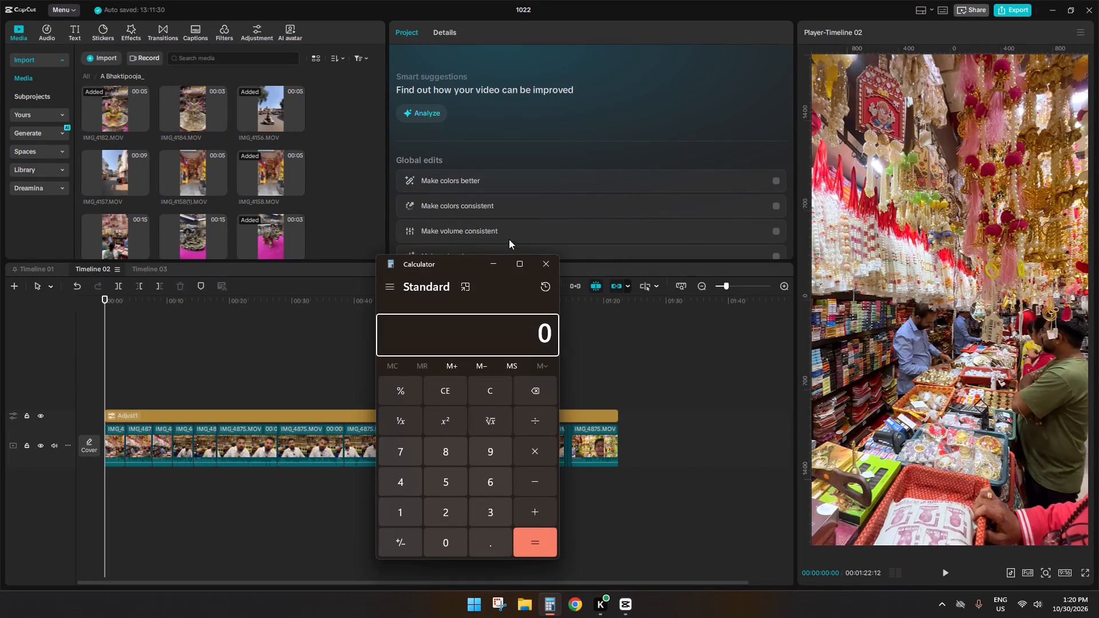
left_click(545, 271)
left_click(576, 603)
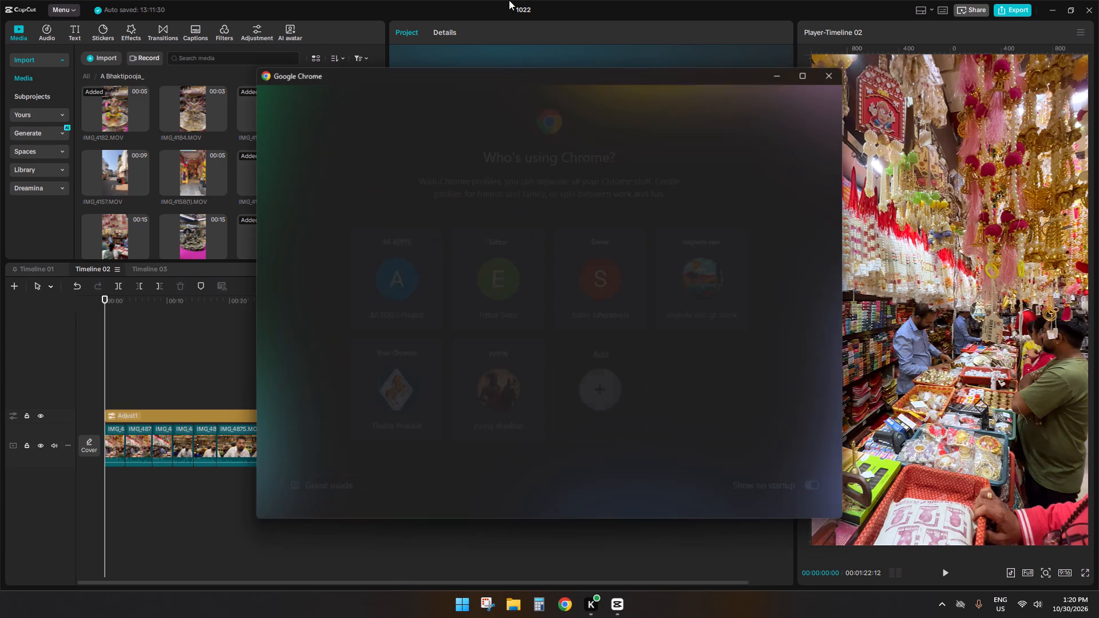
left_click(516, 287)
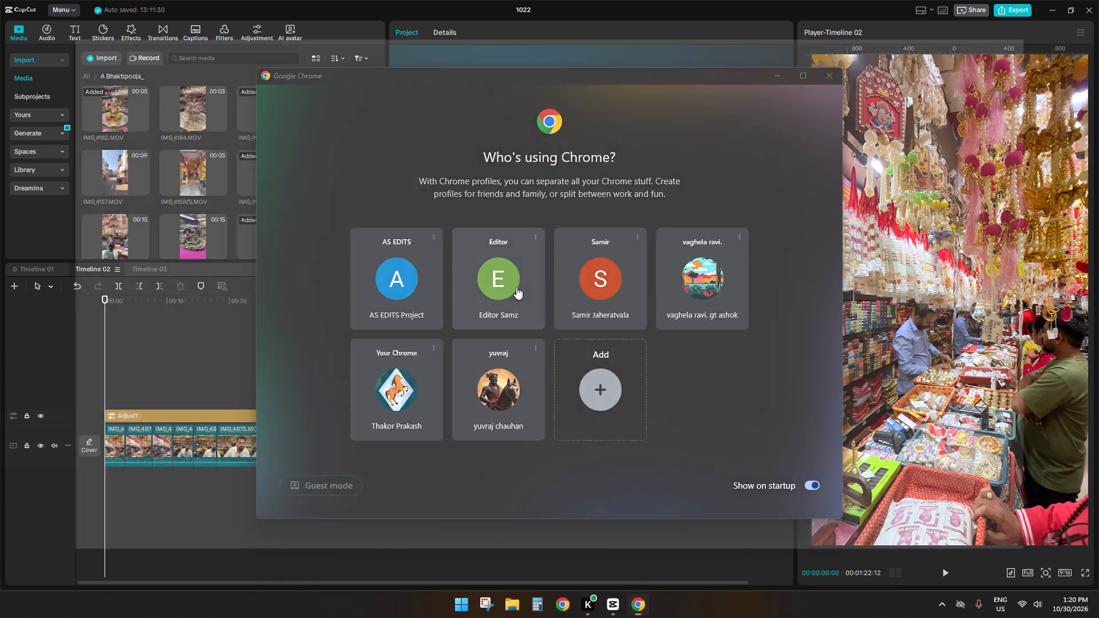